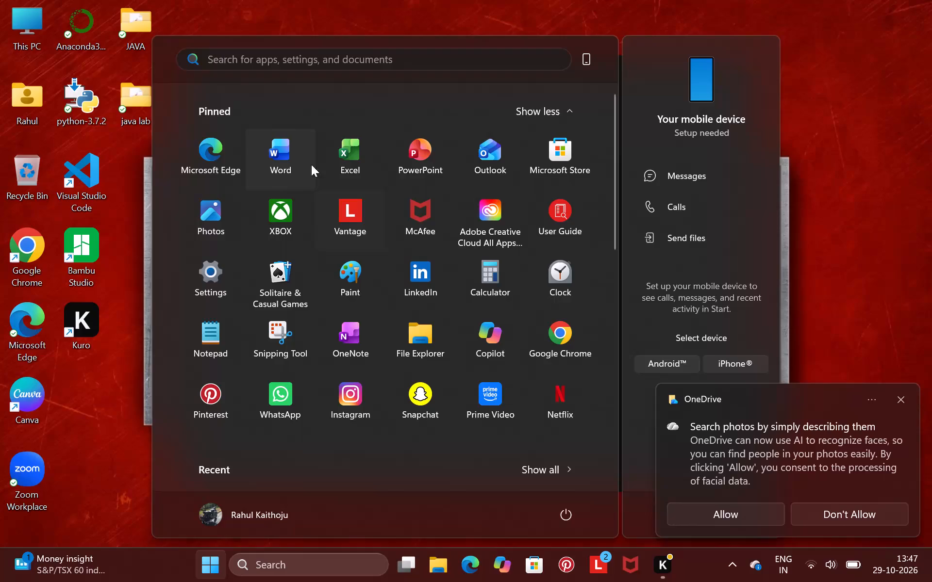
# Start PowerPoint and open the recent presentation "SELF –MANAGEMENT SKILLS -II".
pyautogui.doubleClick(395, 164)
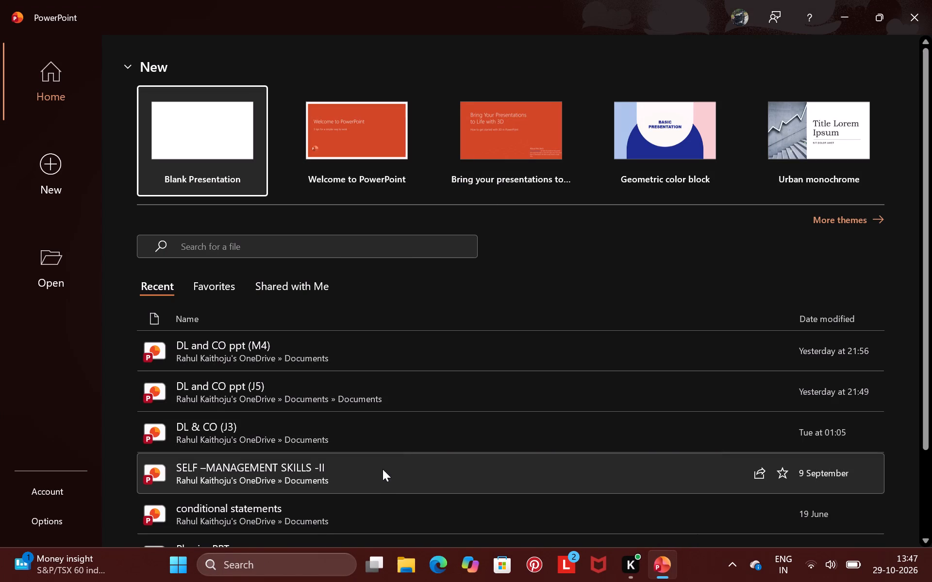
pyautogui.scroll(-3, 374, 486)
pyautogui.scroll(1, 374, 486)
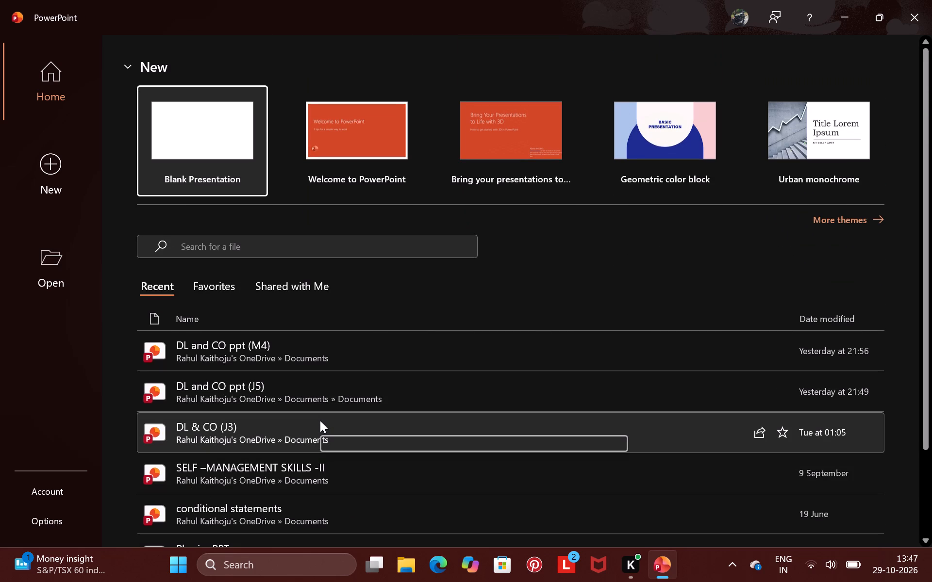
pyautogui.doubleClick(322, 483)
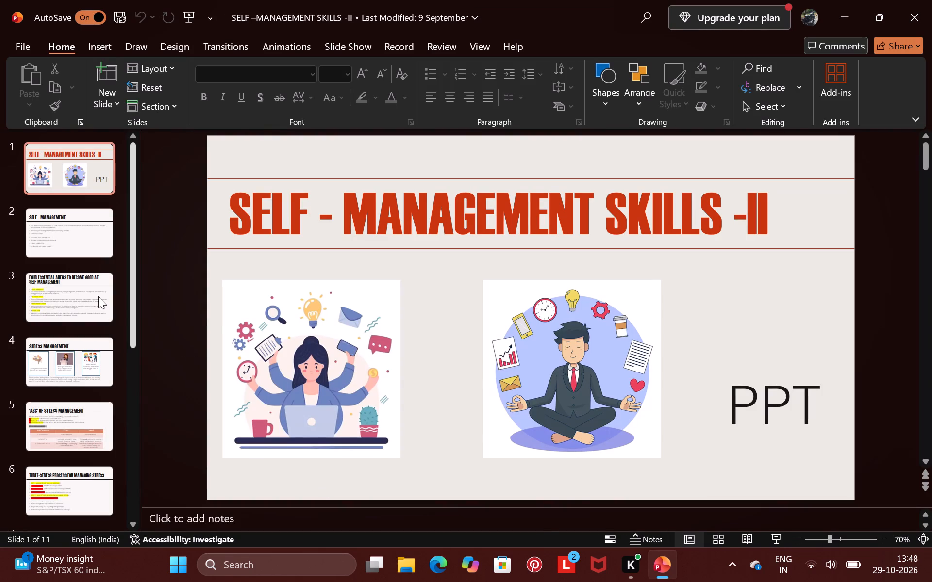
# Apply the Appear animation to the title "SELF - MANAGEMENT SKILLS -II" on slide 1.
pyautogui.scroll(-5, 89, 291)
pyautogui.scroll(16, 89, 291)
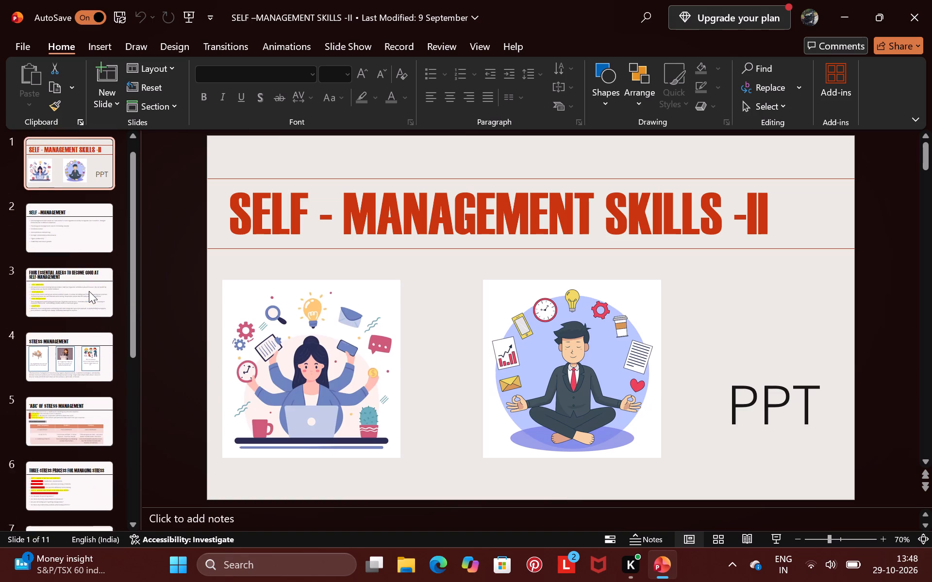
pyautogui.scroll(20, 89, 291)
pyautogui.scroll(2, 89, 291)
pyautogui.click(62, 246)
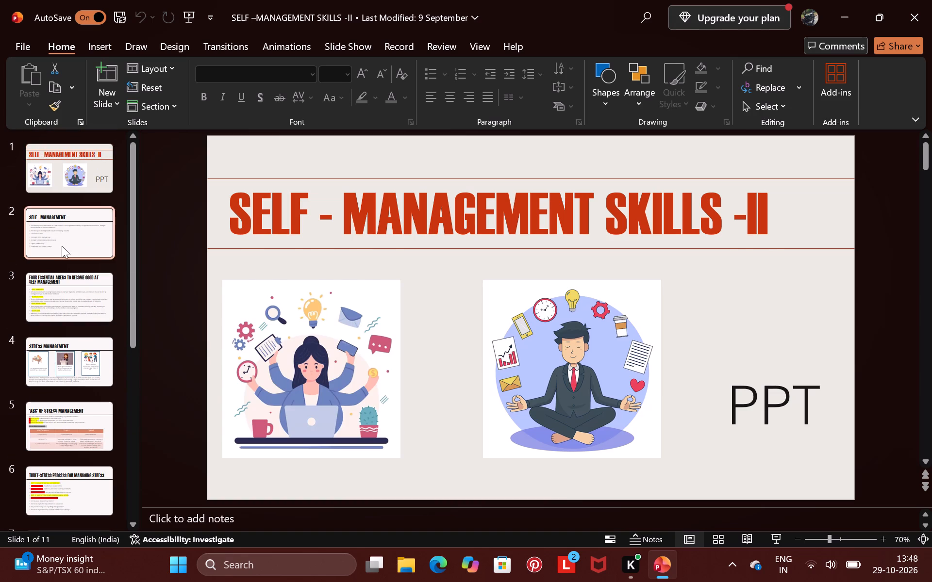
pyautogui.click(71, 306)
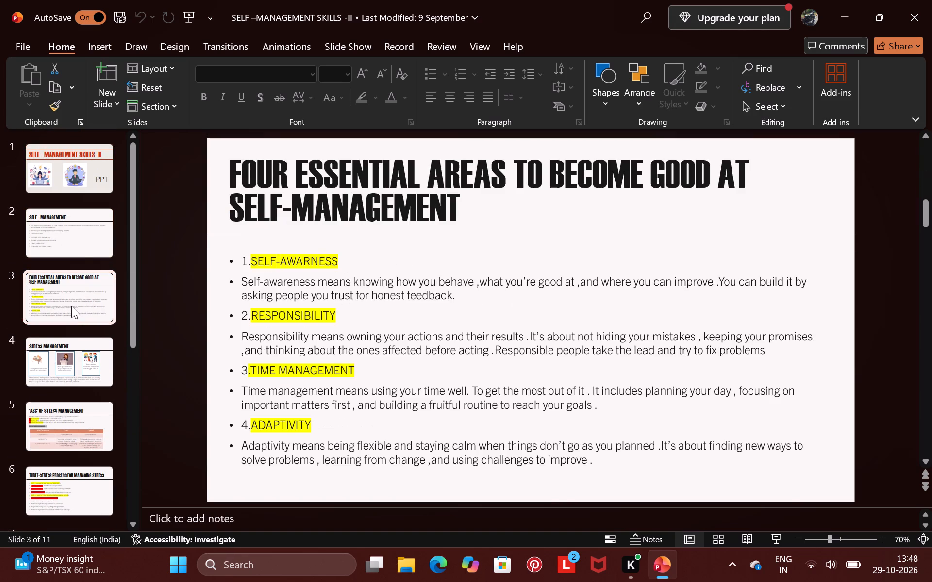
pyautogui.click(82, 176)
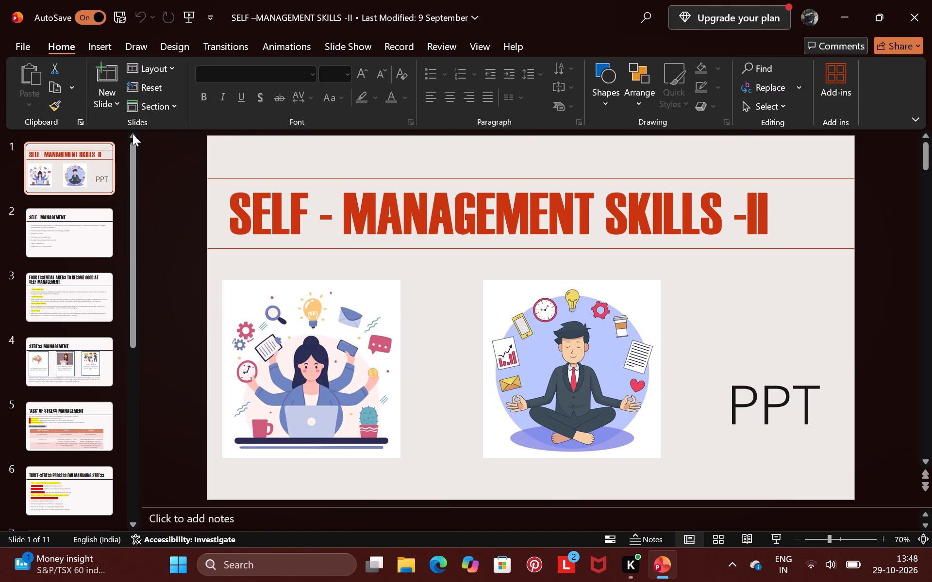
pyautogui.click(361, 203)
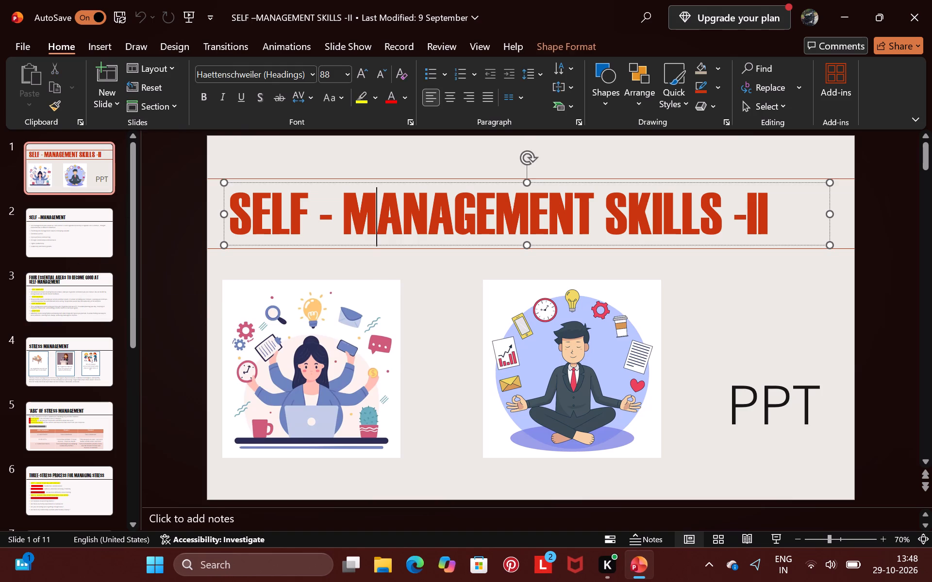
pyautogui.click(275, 43)
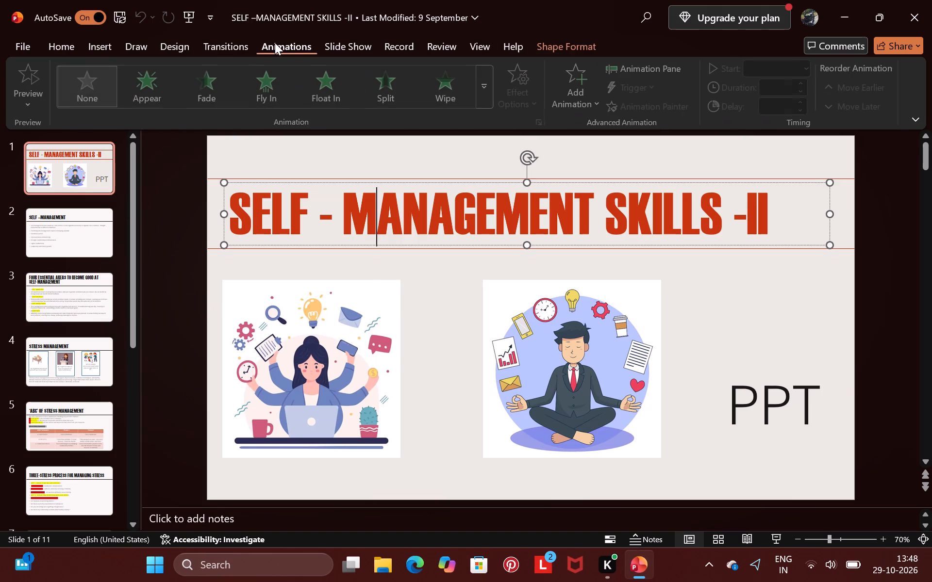
pyautogui.click(162, 92)
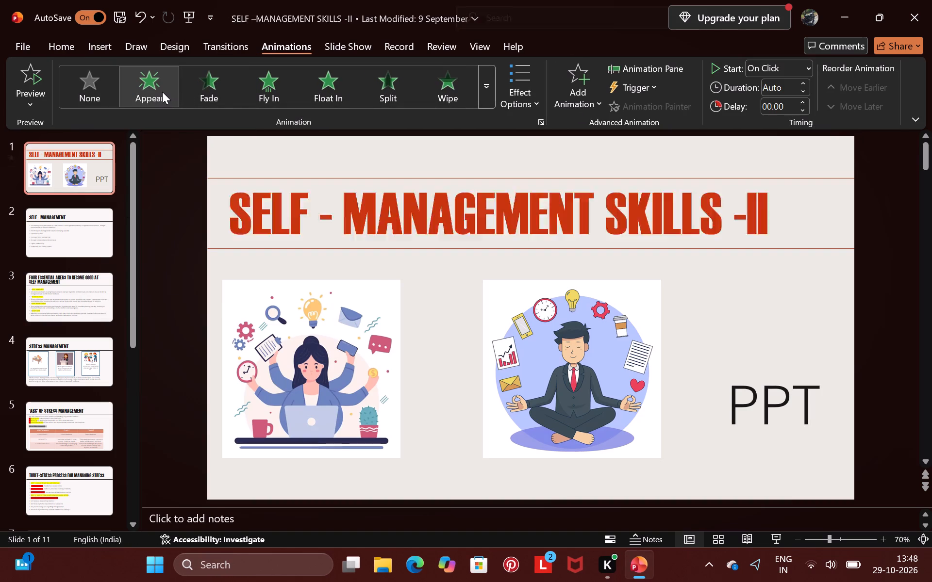
# Apply the Fade animation separately to the woman illustration and the meditating man illustration on slide 1.
pyautogui.click(340, 308)
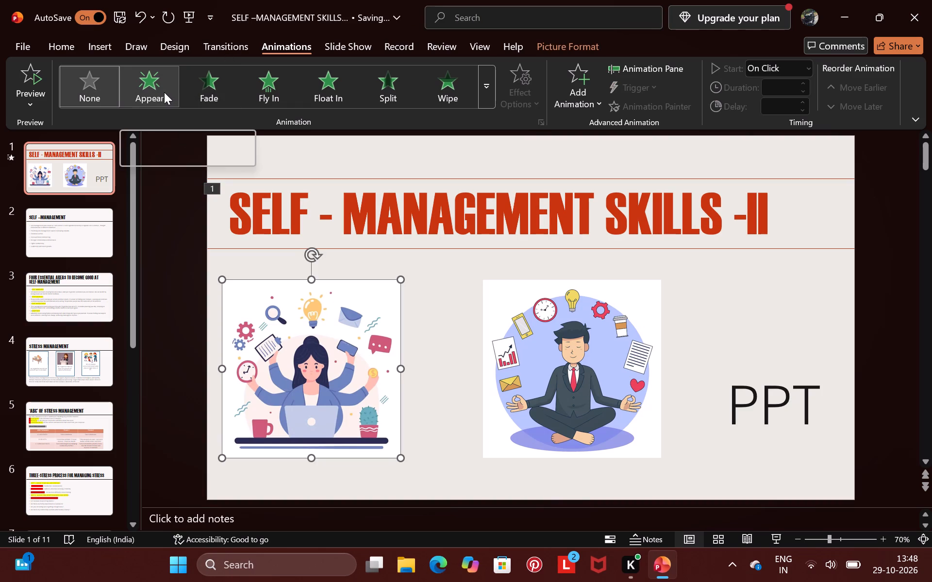
pyautogui.click(218, 92)
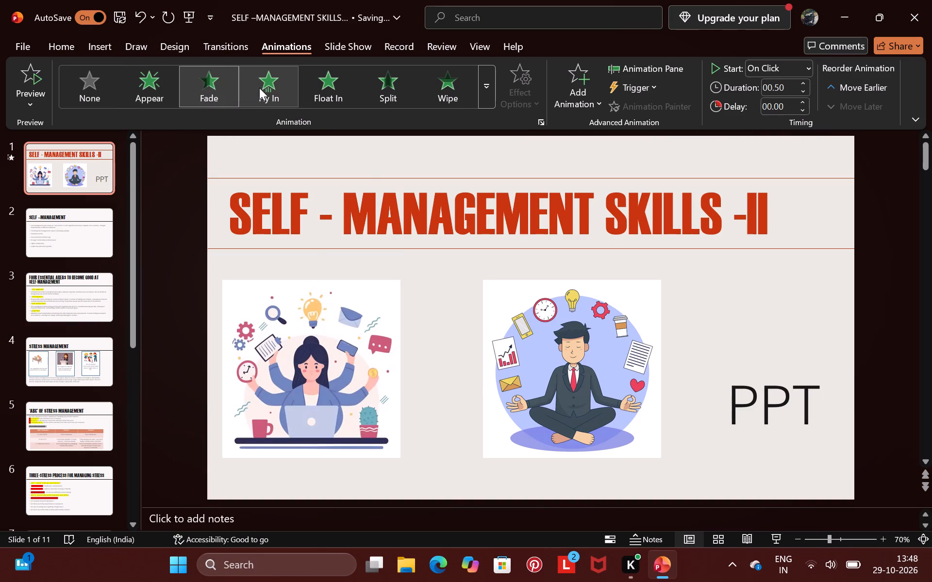
pyautogui.click(615, 337)
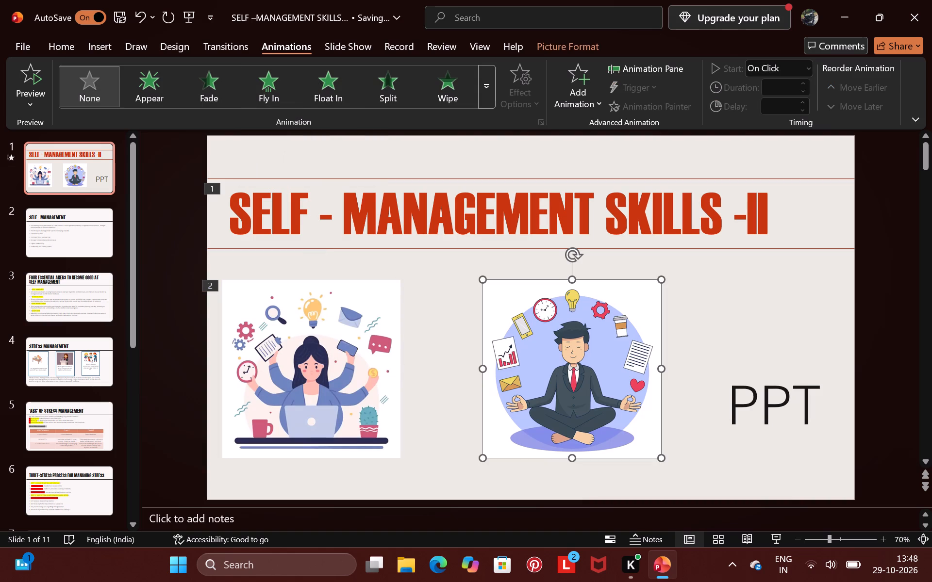
pyautogui.click(217, 86)
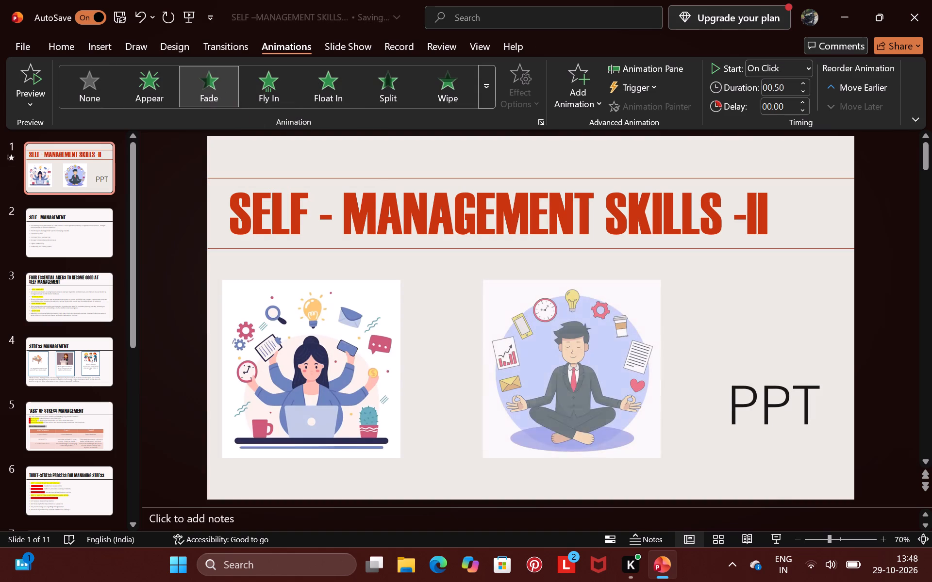
# Delete the text "PPT" from the subtitle text box on slide 1.
pyautogui.click(807, 391)
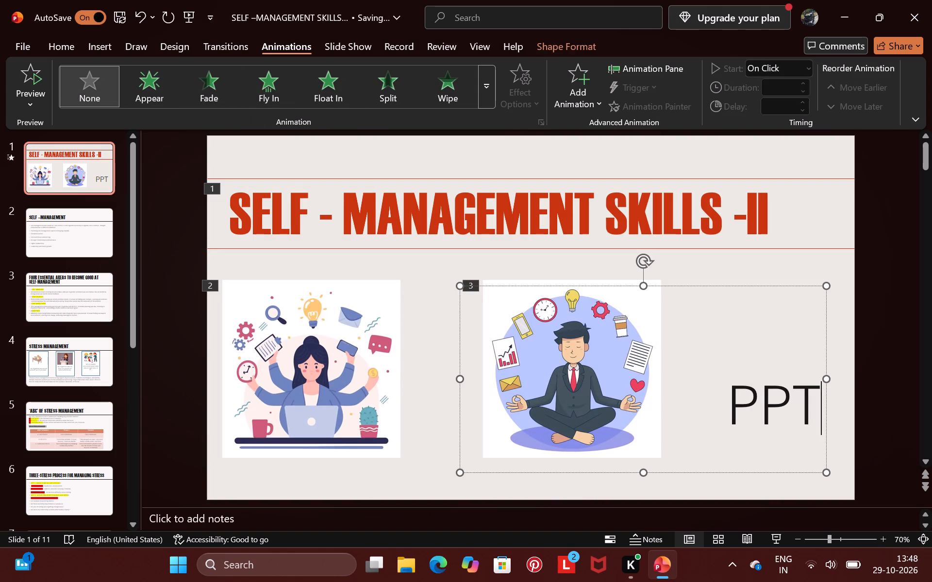
pyautogui.moveTo(731, 398); pyautogui.dragTo(788, 397)
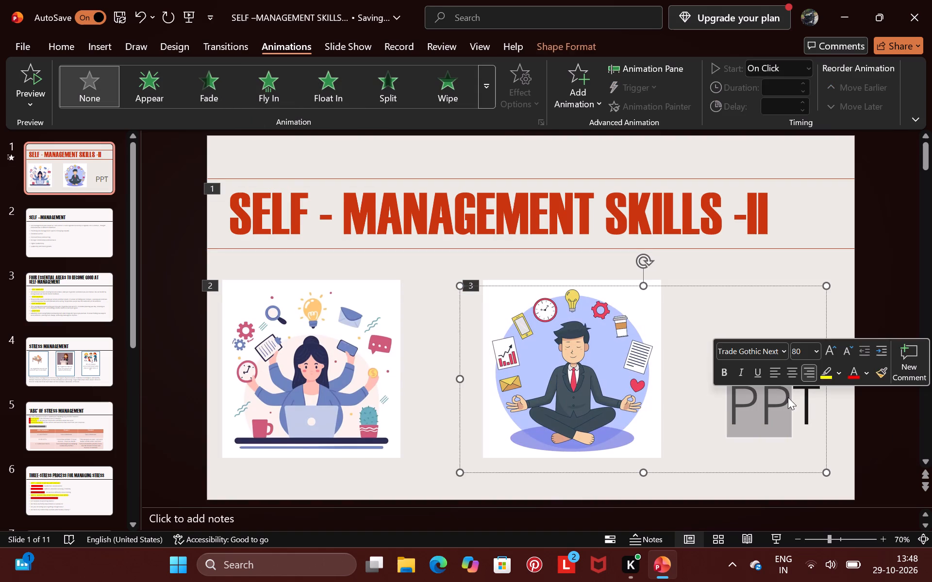
pyautogui.press('space')
pyautogui.click(824, 400)
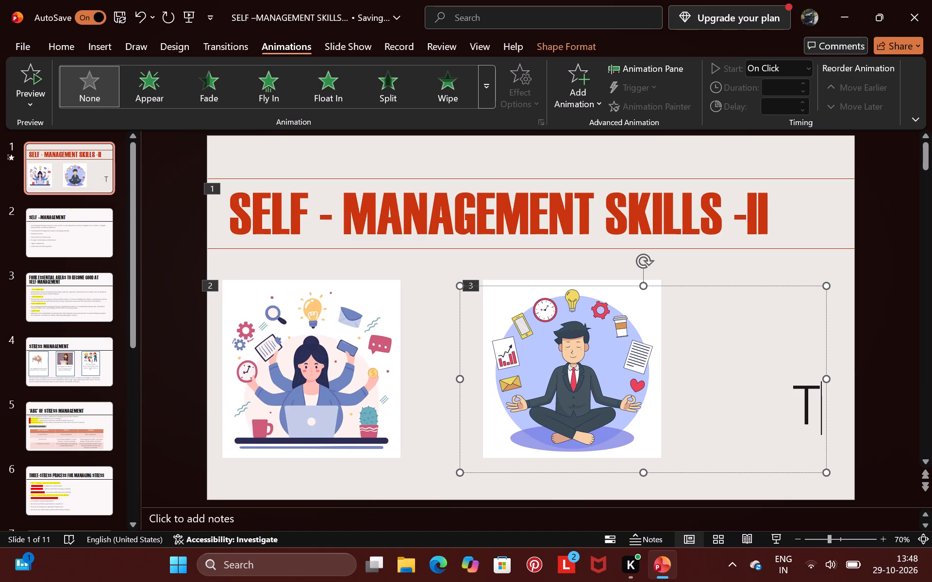
pyautogui.press('BackSpace')
pyautogui.press('BackSpace')
# Narrow the emptied subtitle text box on slide 1 so its right edge sits just past the meditating man picture.
pyautogui.moveTo(823, 381); pyautogui.dragTo(716, 389)
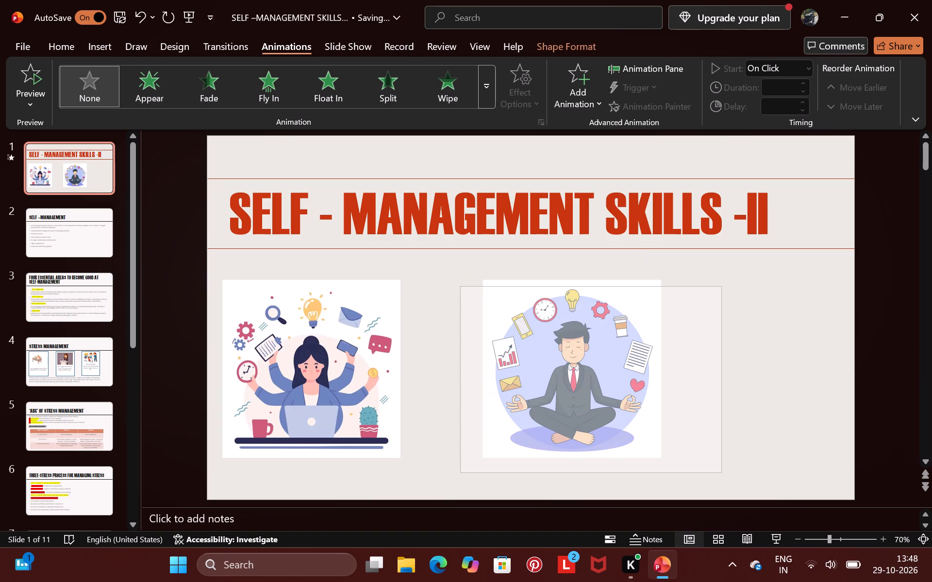
pyautogui.moveTo(716, 389); pyautogui.dragTo(674, 361)
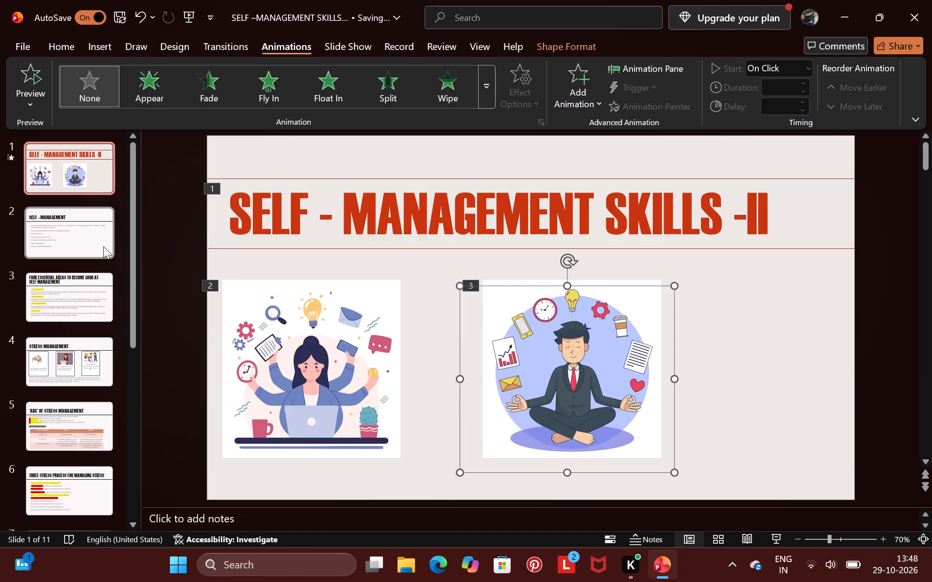
# Apply the Appear animation to the "SELF –MANAGEMENT" title on slide 2.
pyautogui.click(103, 246)
pyautogui.click(349, 198)
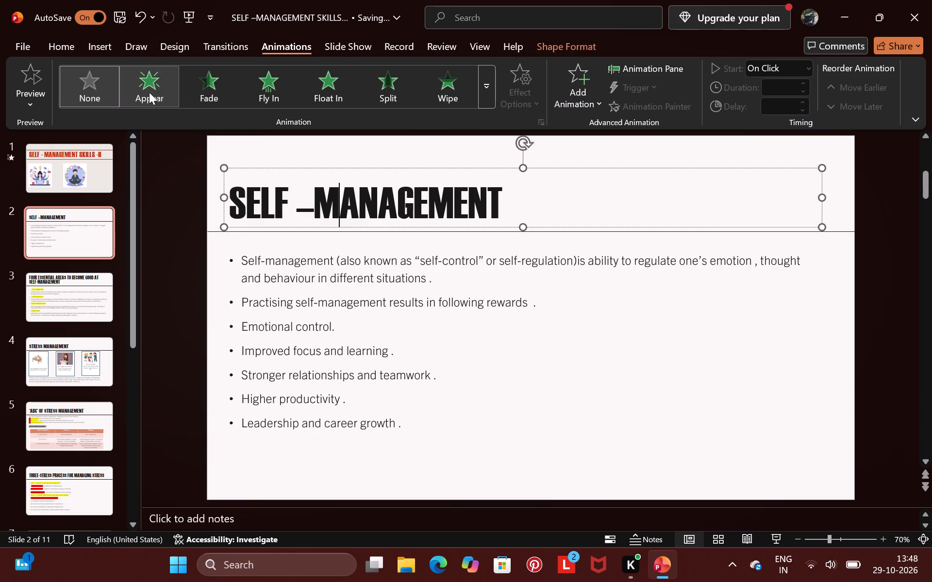
pyautogui.click(166, 94)
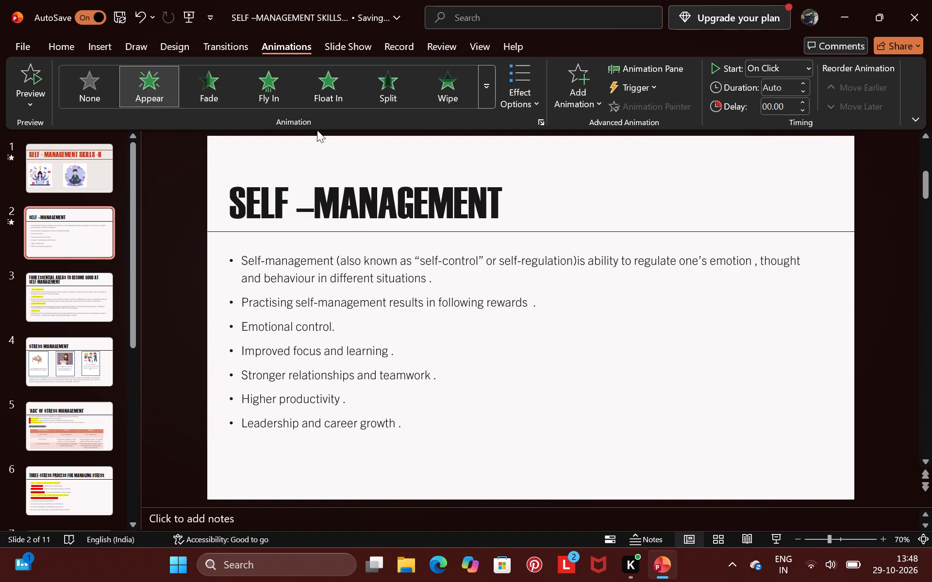
# Apply the Fly In animation individually to slide 2's first two bullets, the self-management definition and "Practising self-management results in following rewards".
pyautogui.click(345, 271)
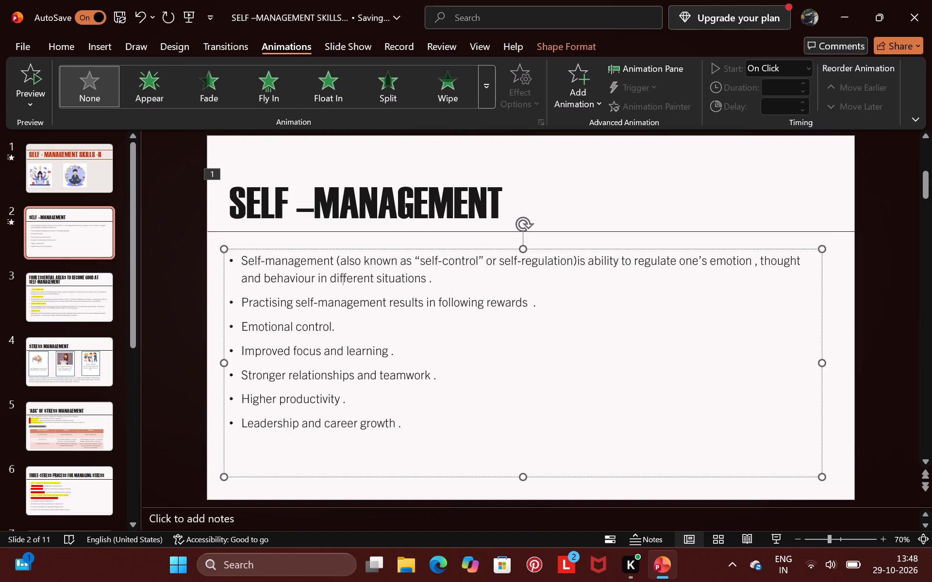
pyautogui.moveTo(238, 259); pyautogui.dragTo(419, 277)
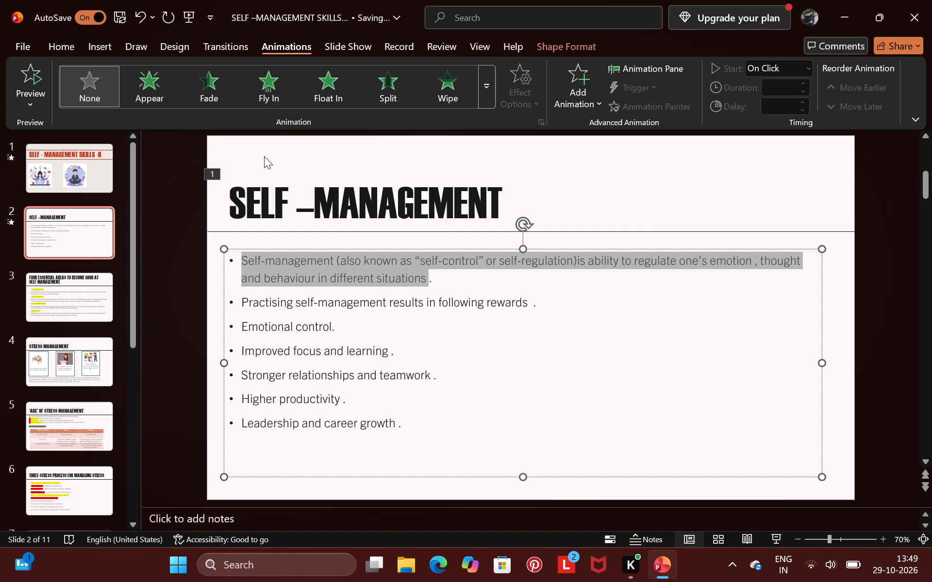
pyautogui.click(268, 88)
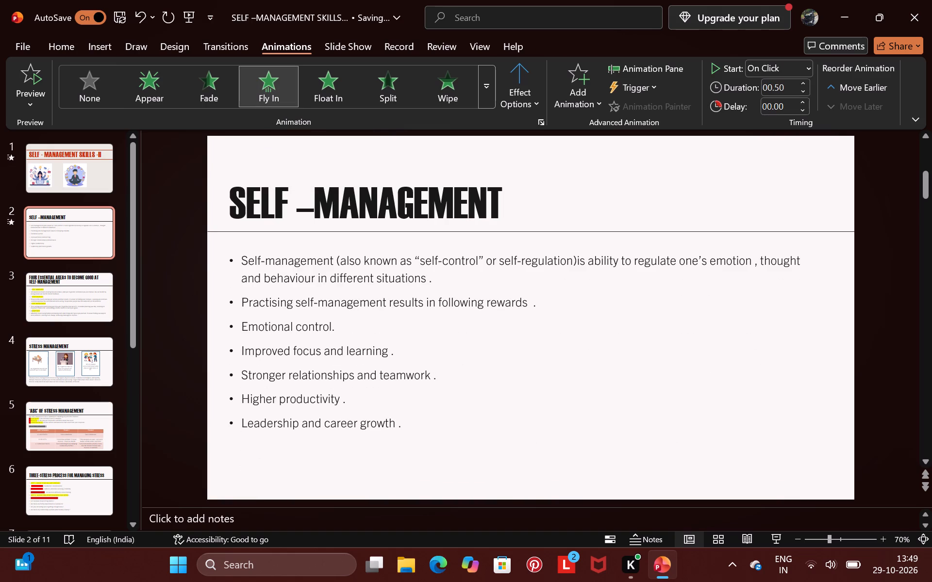
pyautogui.click(331, 307)
pyautogui.moveTo(238, 302); pyautogui.dragTo(324, 288)
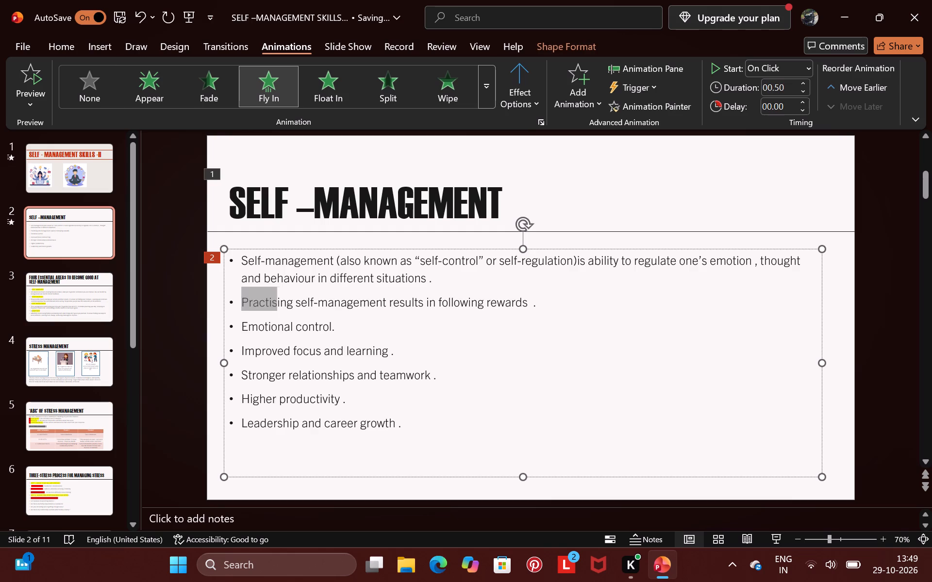
pyautogui.moveTo(324, 288); pyautogui.dragTo(502, 293)
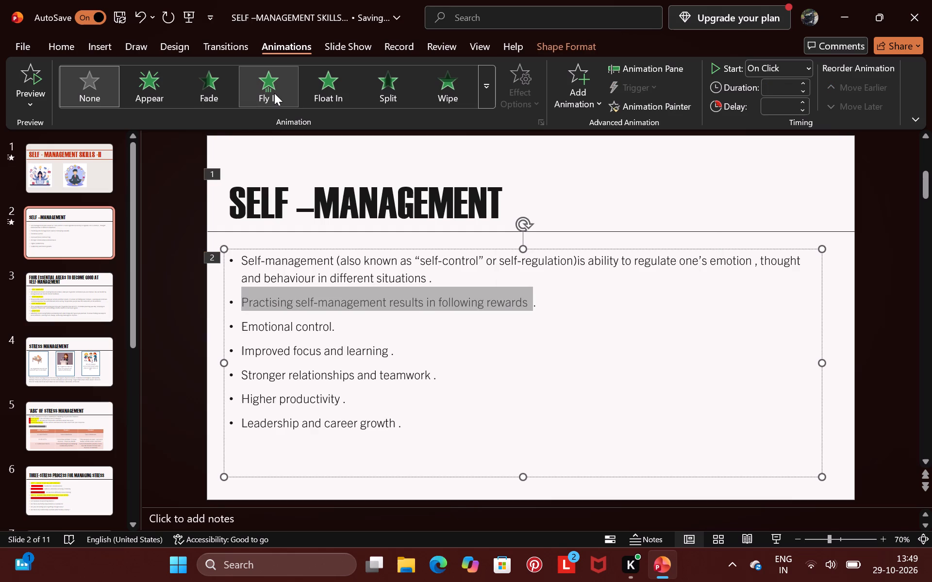
pyautogui.click(274, 93)
# Apply the Fly In animation individually to the bullets "Emotional control" and "Improved focus and learning" on slide 2.
pyautogui.moveTo(295, 327); pyautogui.dragTo(329, 324)
pyautogui.moveTo(329, 324); pyautogui.dragTo(238, 321)
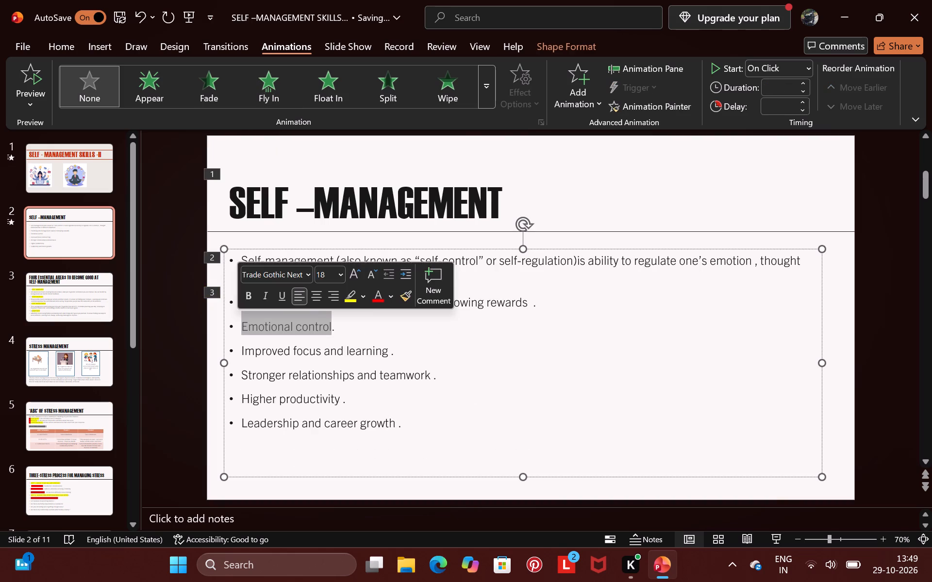
pyautogui.click(255, 75)
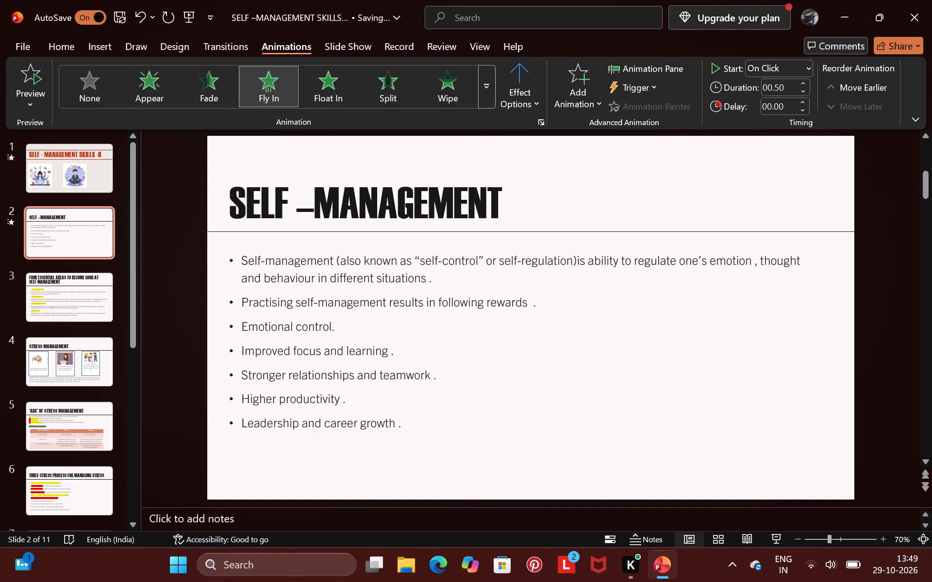
pyautogui.moveTo(381, 351); pyautogui.dragTo(238, 348)
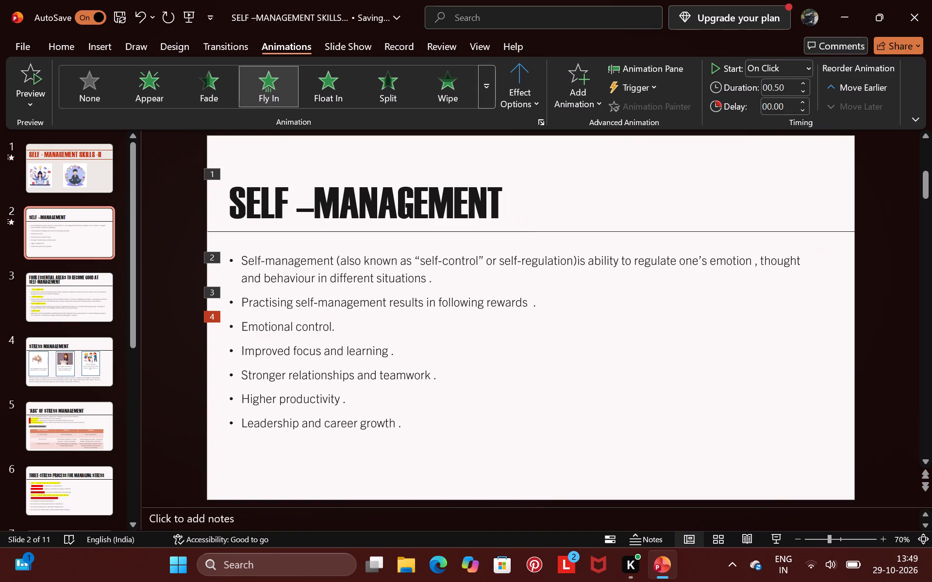
pyautogui.moveTo(238, 348); pyautogui.dragTo(392, 346)
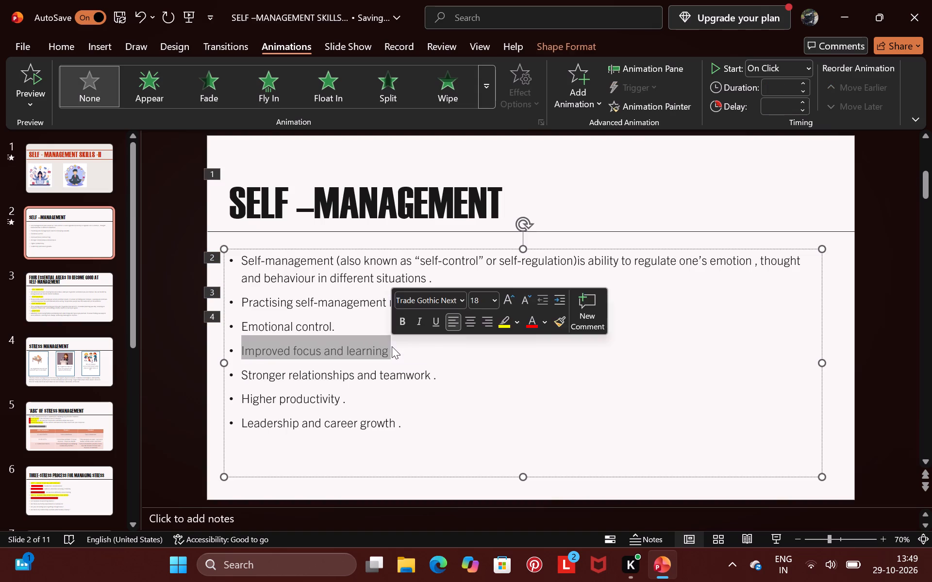
pyautogui.click(258, 97)
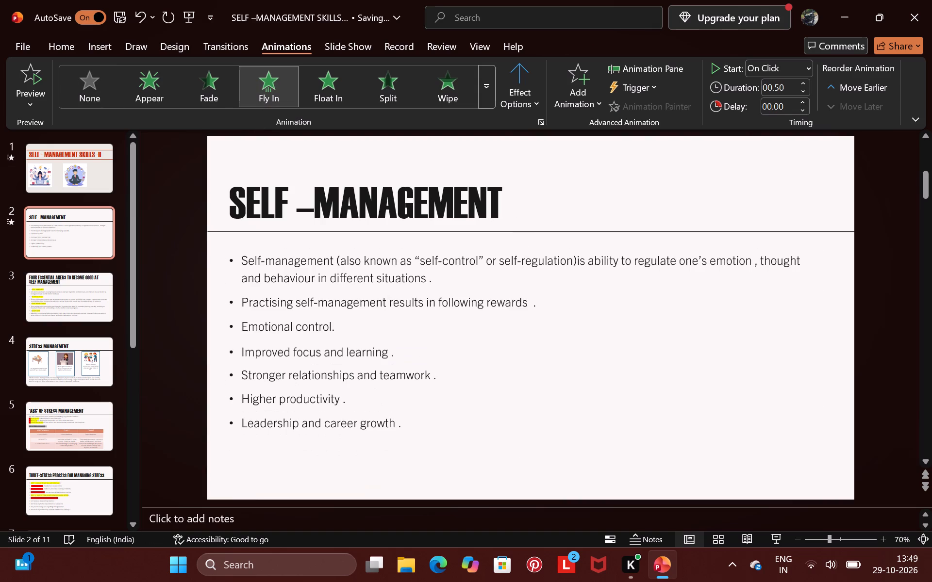
# Apply the Fly In animation to the bullet "Stronger relationships and teamwork" on slide 2.
pyautogui.moveTo(242, 376); pyautogui.dragTo(442, 393)
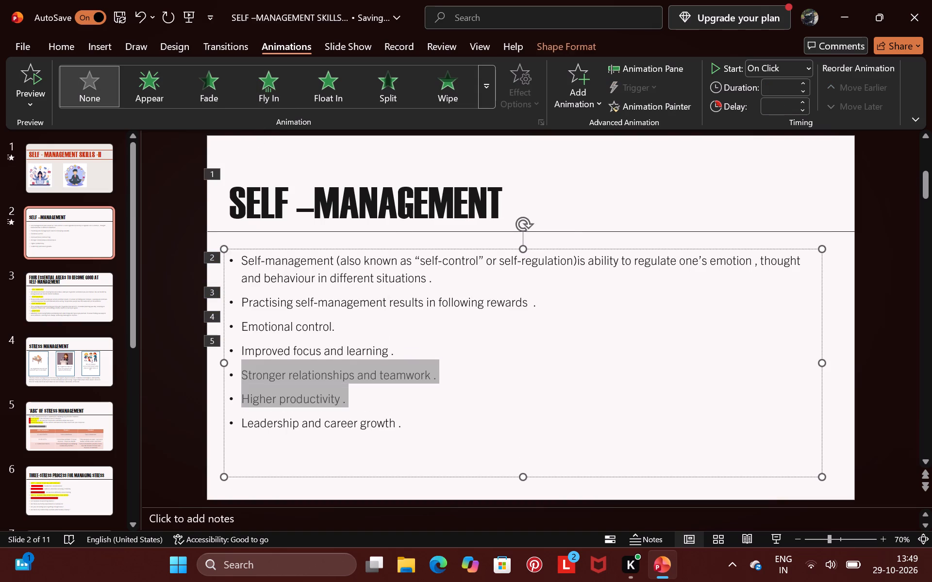
pyautogui.moveTo(442, 393); pyautogui.dragTo(433, 375)
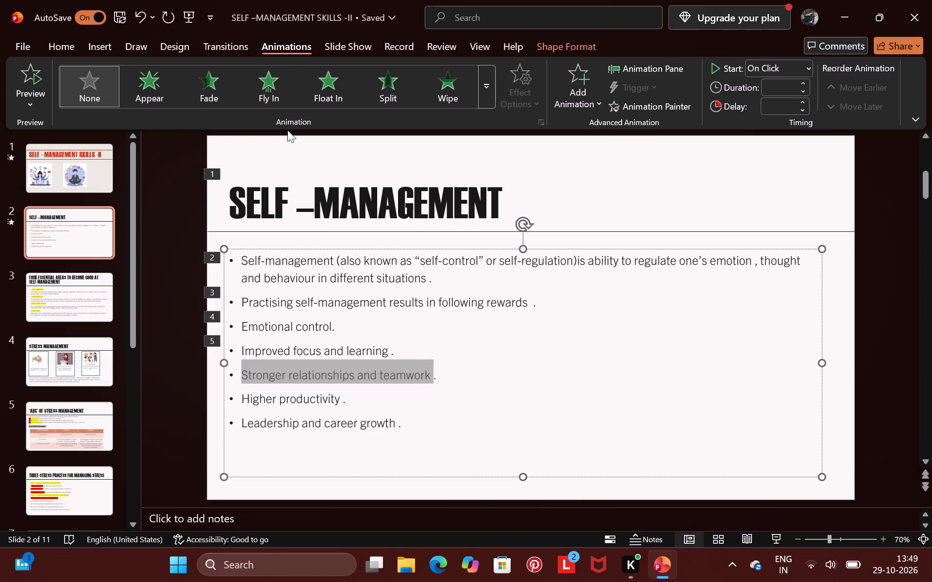
pyautogui.click(267, 98)
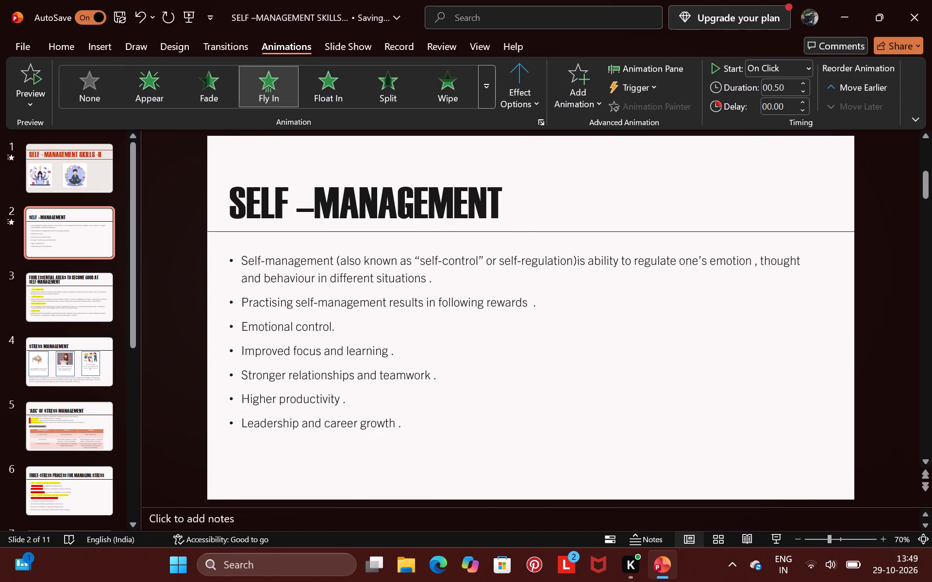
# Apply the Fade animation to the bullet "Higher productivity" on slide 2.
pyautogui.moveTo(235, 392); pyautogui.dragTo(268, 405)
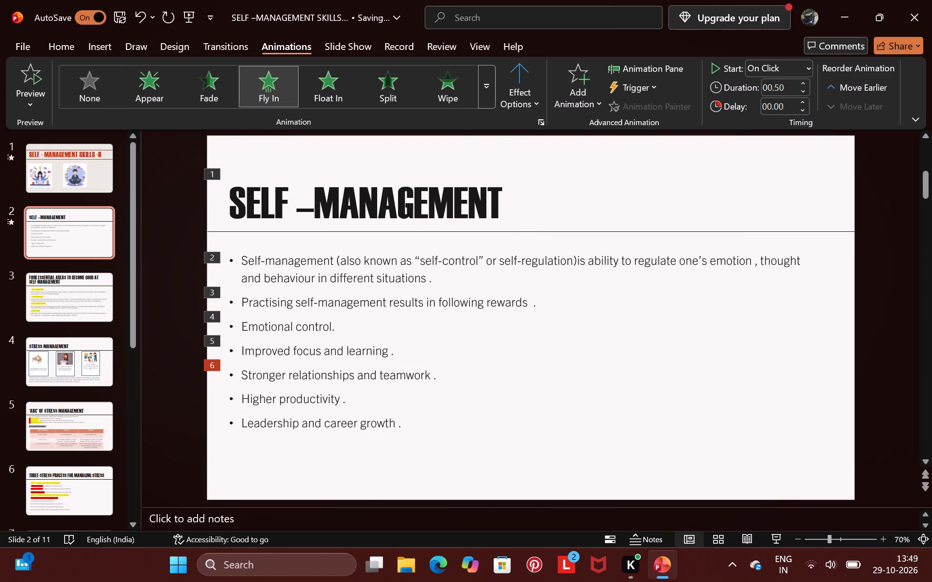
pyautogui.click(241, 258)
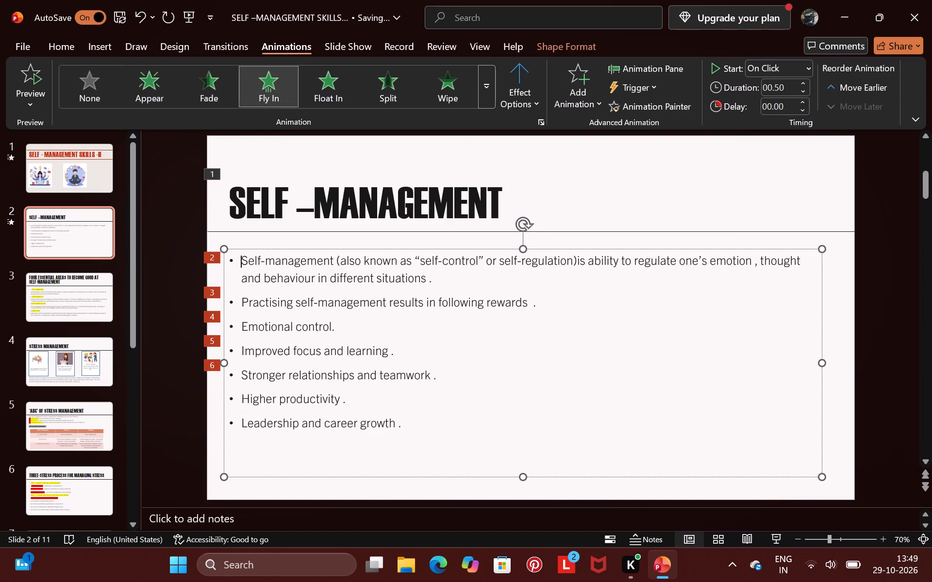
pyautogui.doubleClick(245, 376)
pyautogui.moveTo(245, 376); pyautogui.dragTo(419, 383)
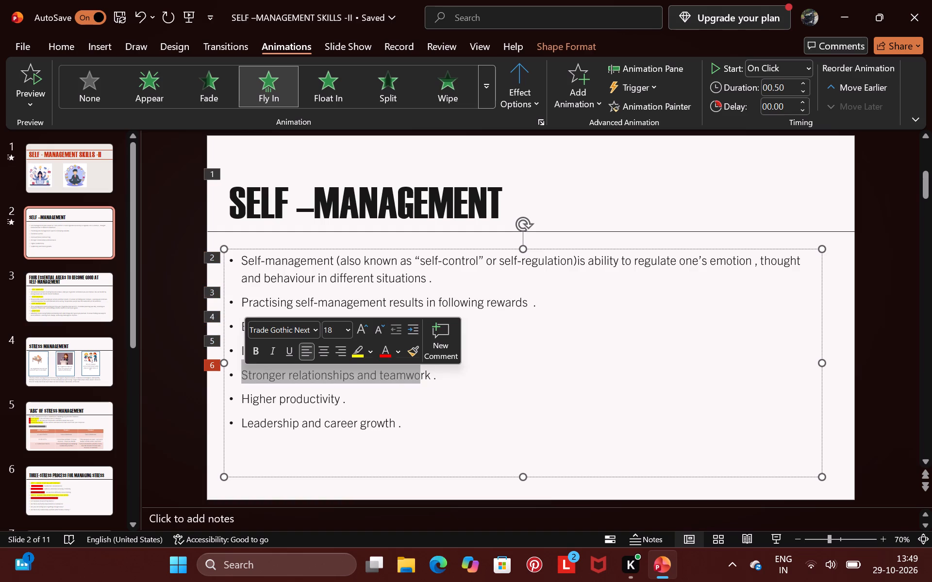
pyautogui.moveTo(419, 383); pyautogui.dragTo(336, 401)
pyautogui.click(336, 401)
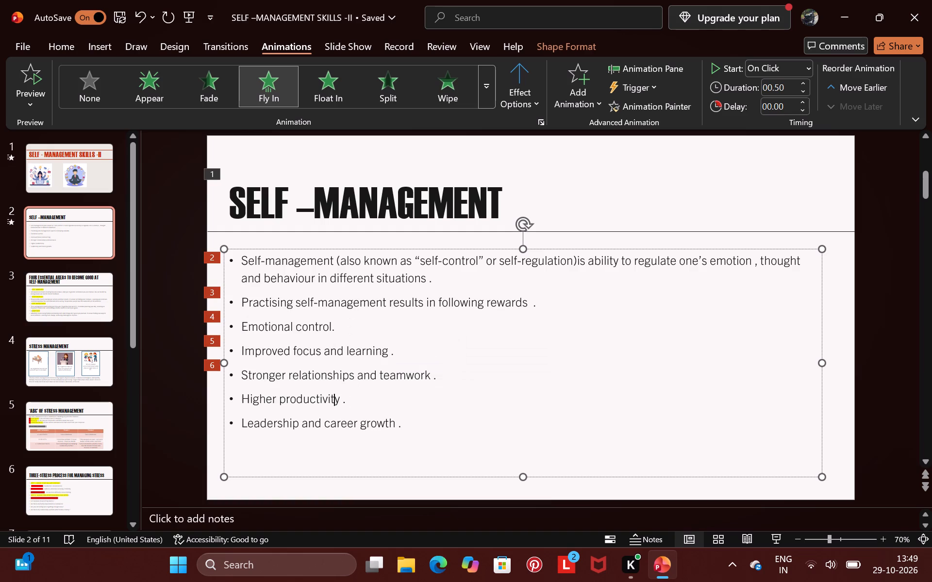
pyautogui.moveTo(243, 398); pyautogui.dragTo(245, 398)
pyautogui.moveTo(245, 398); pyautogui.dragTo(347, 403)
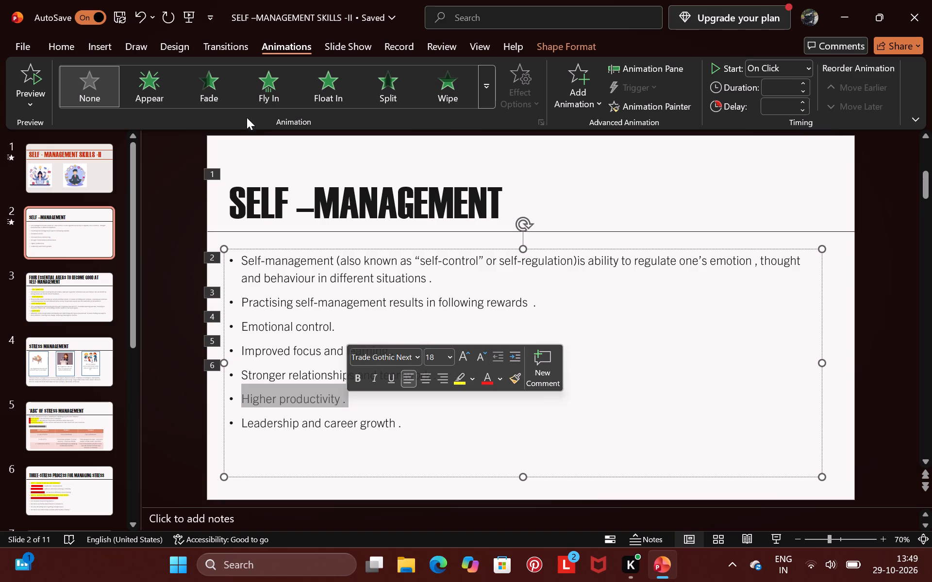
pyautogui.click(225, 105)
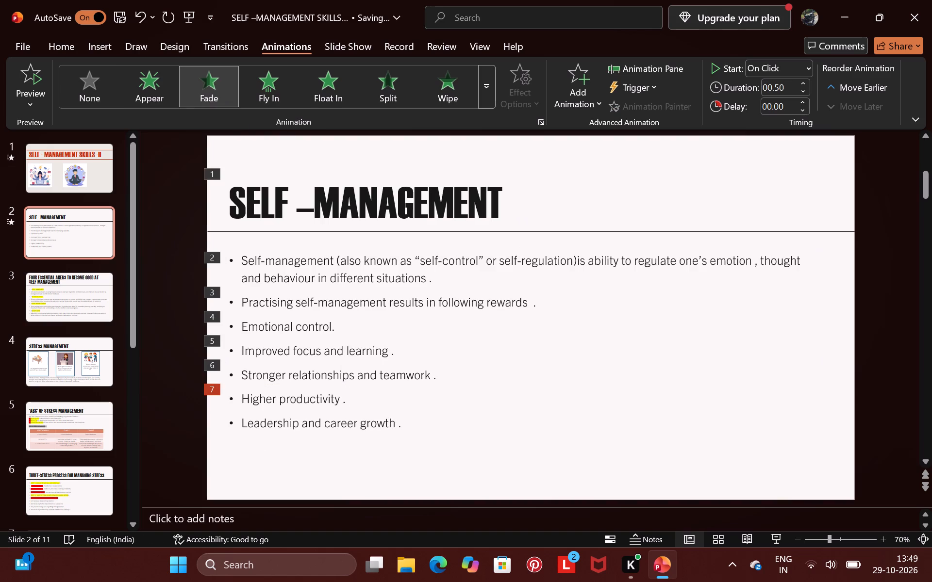
# Change the animation of slide 2's "Higher productivity" bullet to Fly In.
pyautogui.click(289, 129)
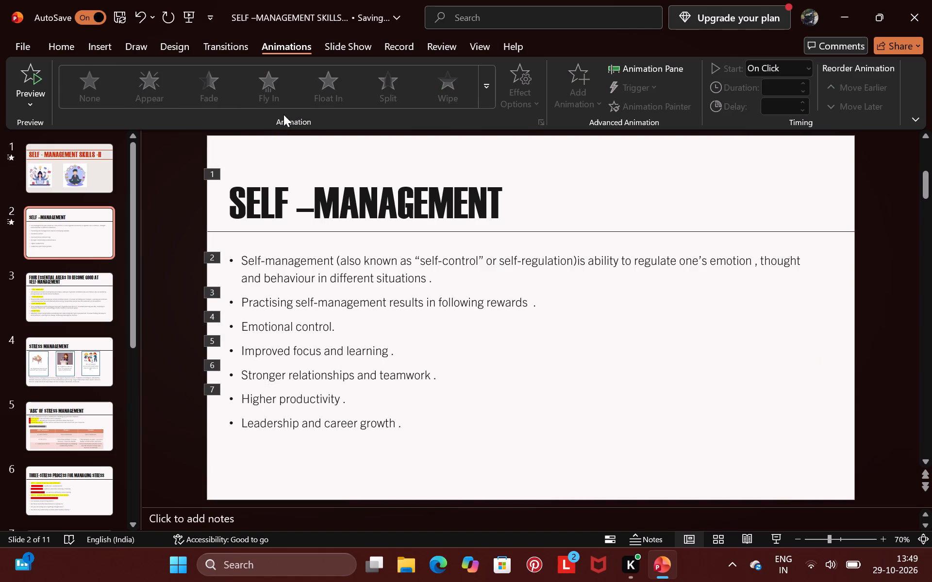
pyautogui.click(281, 107)
pyautogui.click(291, 128)
pyautogui.moveTo(355, 406); pyautogui.dragTo(198, 387)
pyautogui.click(263, 93)
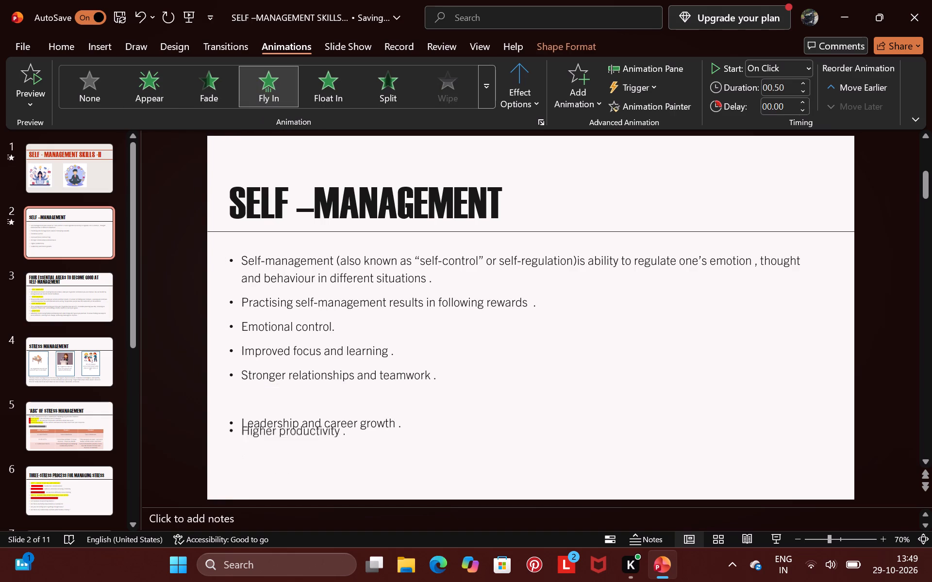
# Apply the Fly In animation to the bullet "Leadership and career growth" on slide 2.
pyautogui.moveTo(396, 422); pyautogui.dragTo(239, 422)
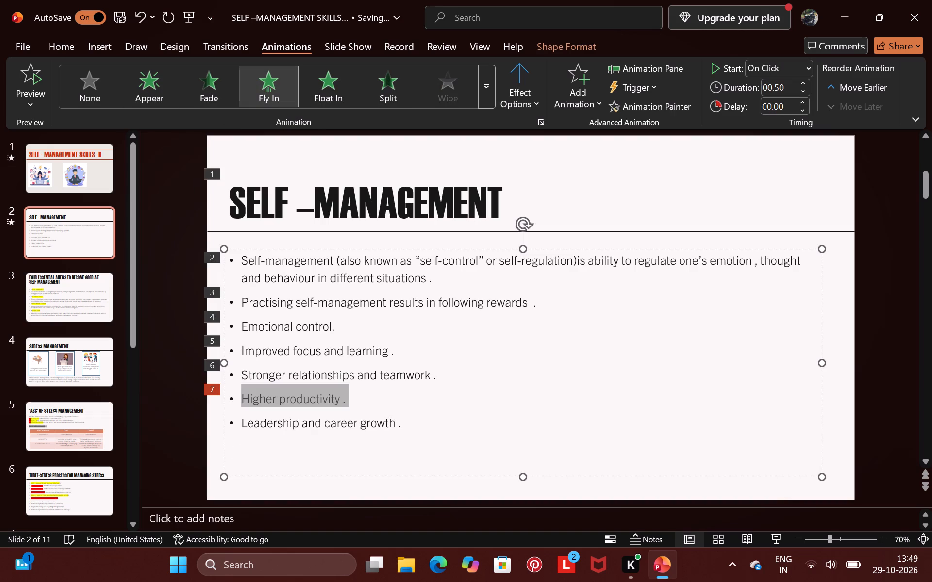
pyautogui.moveTo(239, 422); pyautogui.dragTo(238, 422)
pyautogui.moveTo(238, 422); pyautogui.dragTo(425, 442)
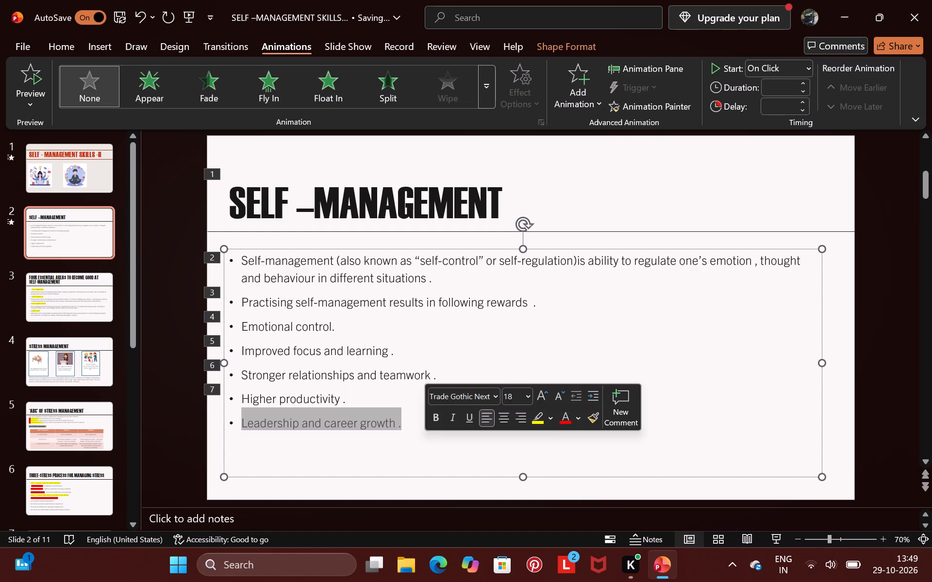
pyautogui.click(266, 86)
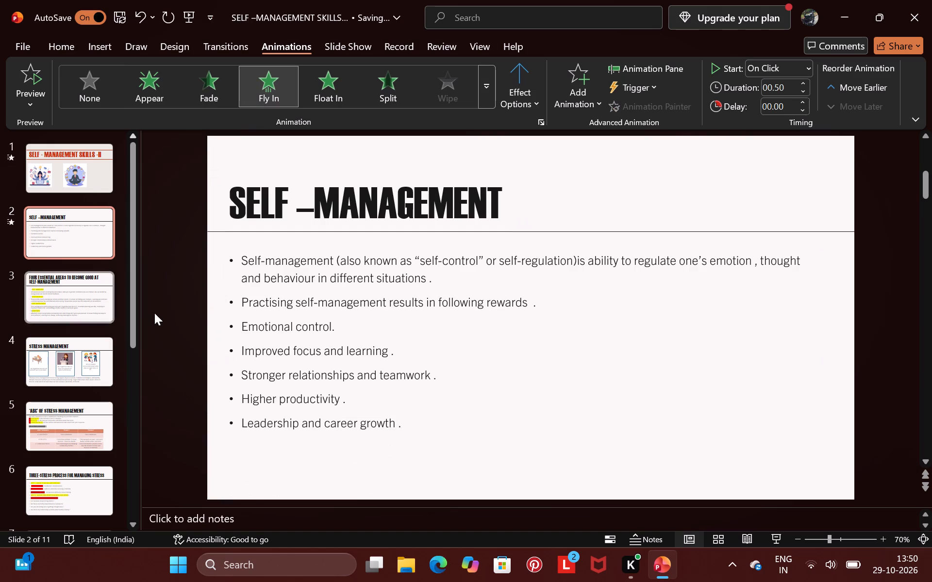
# Apply the Appear animation to the "FOUR ESSENTIAL AREAS TO BECOME GOOD AT SELF-MANAGEMENT" title on slide 3.
pyautogui.click(66, 307)
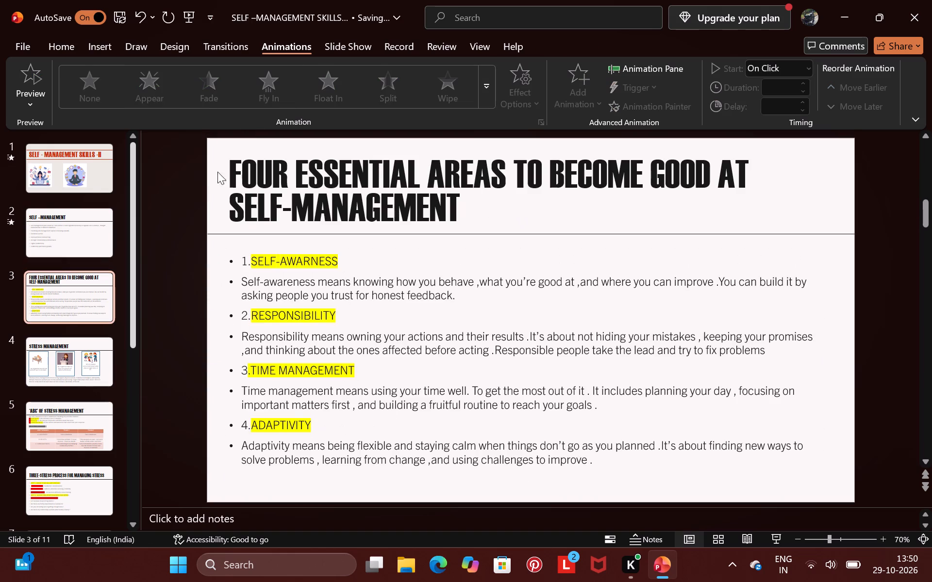
pyautogui.click(272, 190)
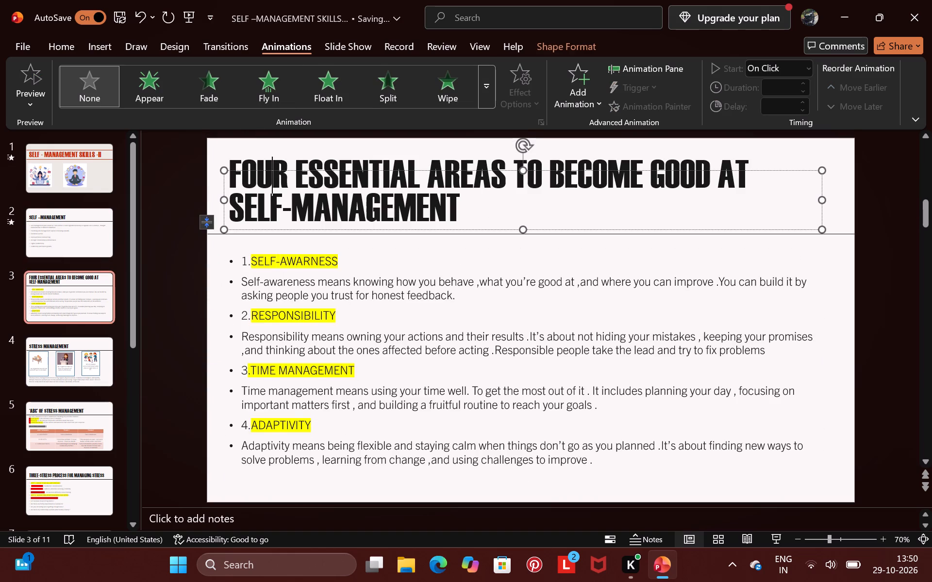
pyautogui.click(158, 93)
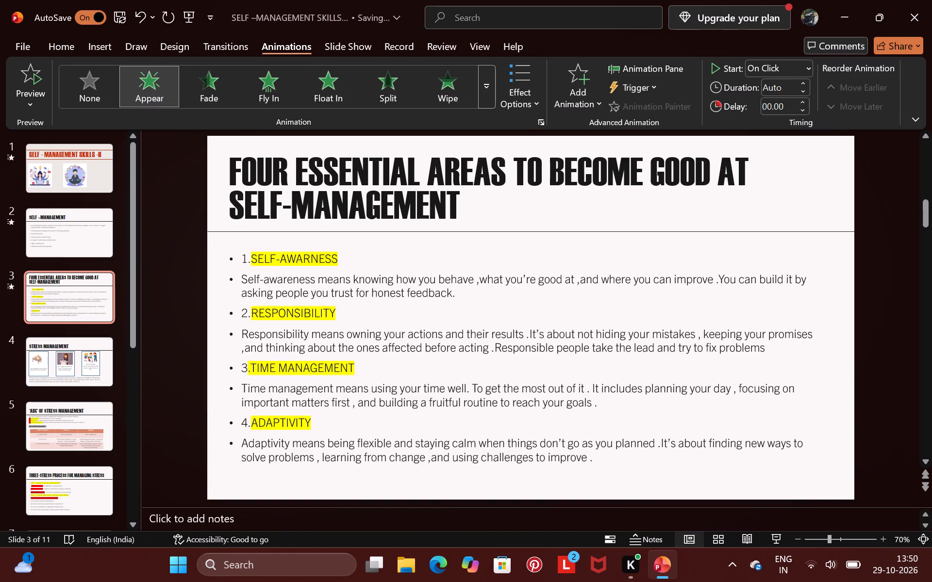
# Apply the Fade animation to slide 3's "1.SELF-AWARNESS" heading and Fly In to the self-awareness description below it.
pyautogui.click(278, 261)
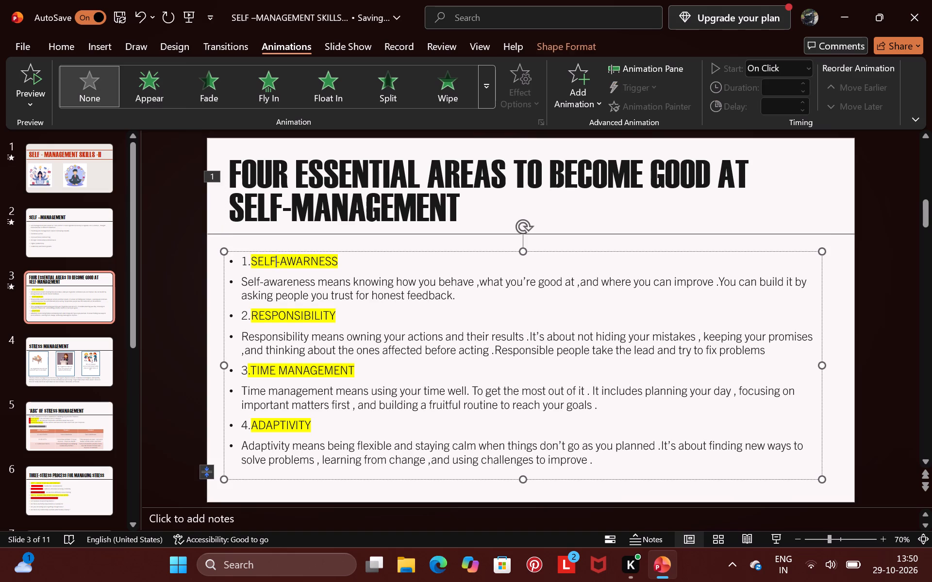
pyautogui.moveTo(249, 259); pyautogui.dragTo(322, 244)
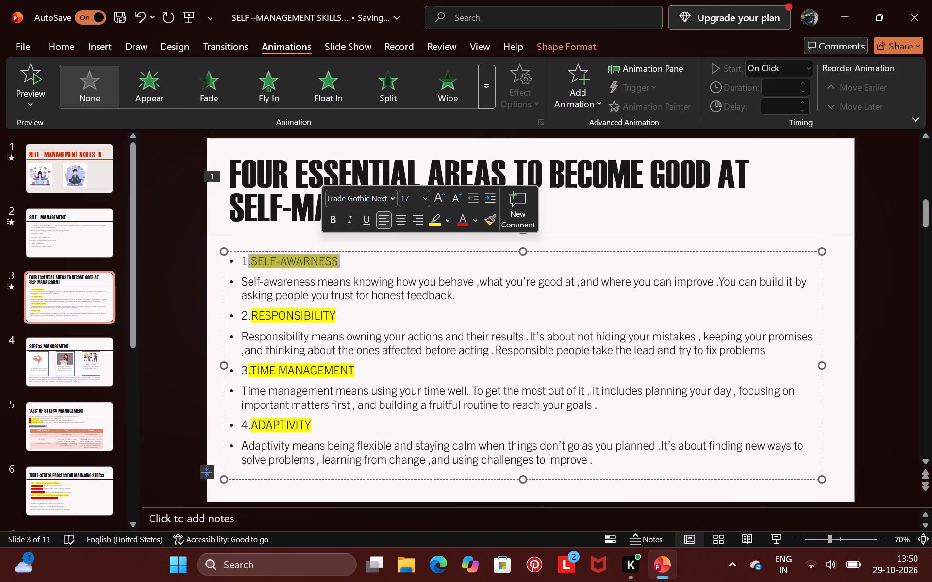
pyautogui.click(202, 74)
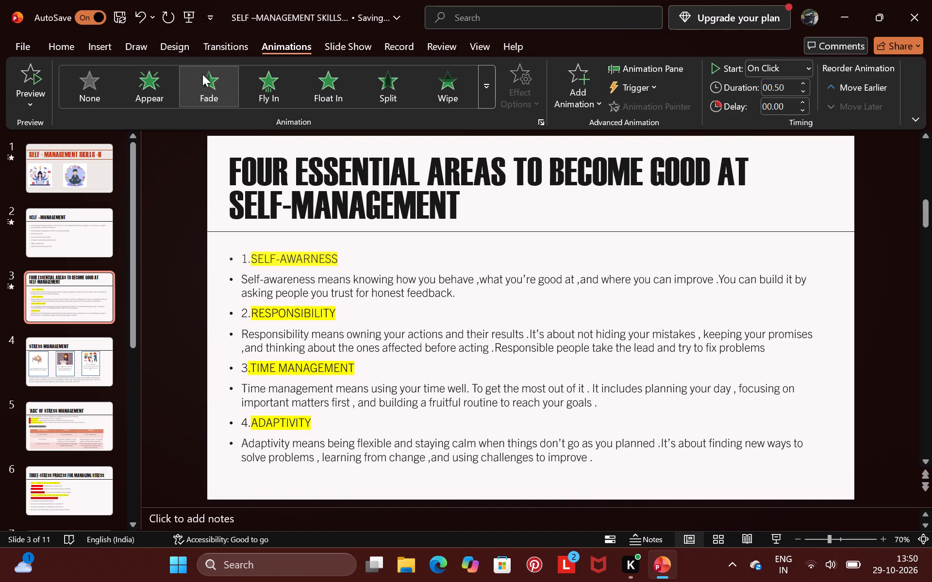
pyautogui.doubleClick(244, 282)
pyautogui.moveTo(244, 282); pyautogui.dragTo(435, 292)
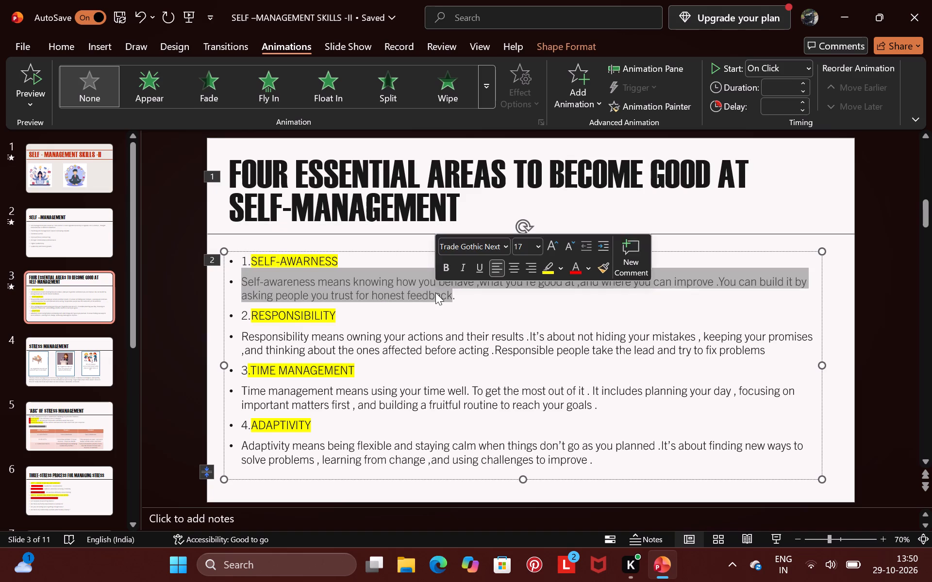
pyautogui.click(277, 97)
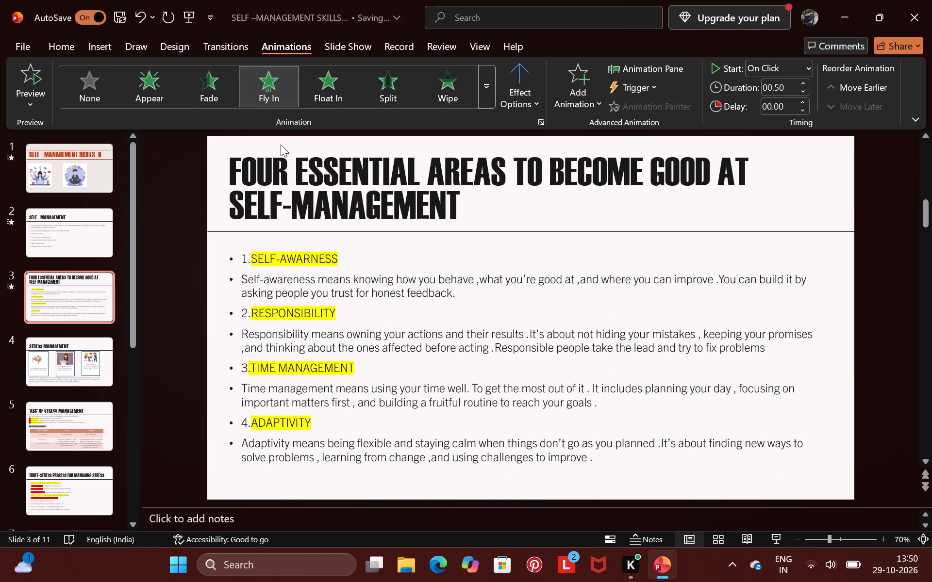
# Apply the Fade animation to slide 3's "2.RESPONSIBILITY" heading and Fly In to the responsibility description below it.
pyautogui.click(240, 311)
pyautogui.moveTo(240, 311); pyautogui.dragTo(321, 314)
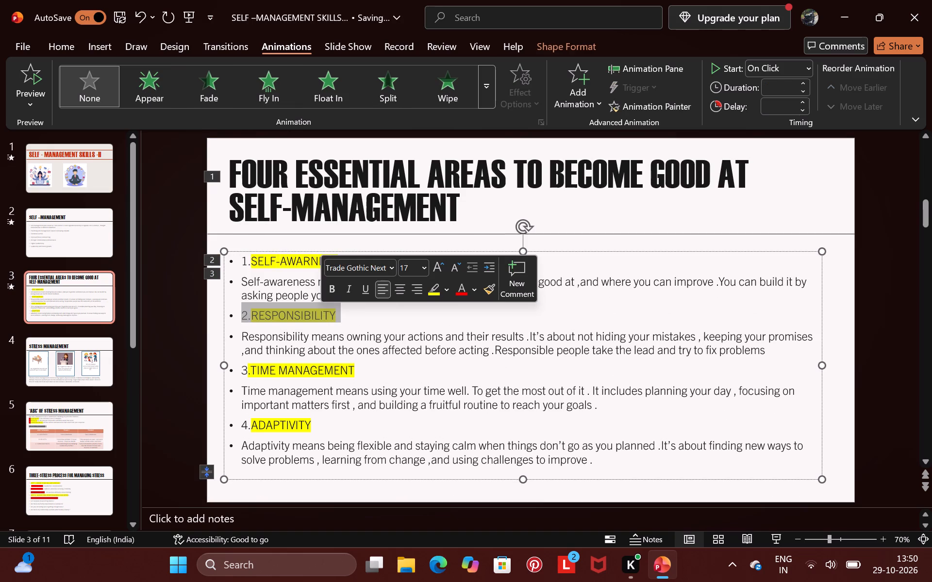
pyautogui.click(200, 96)
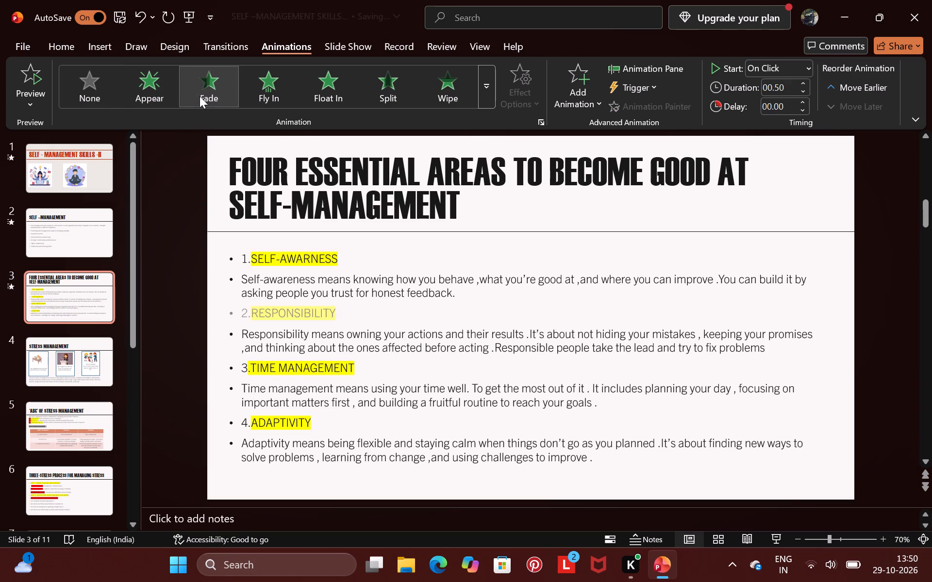
pyautogui.click(247, 336)
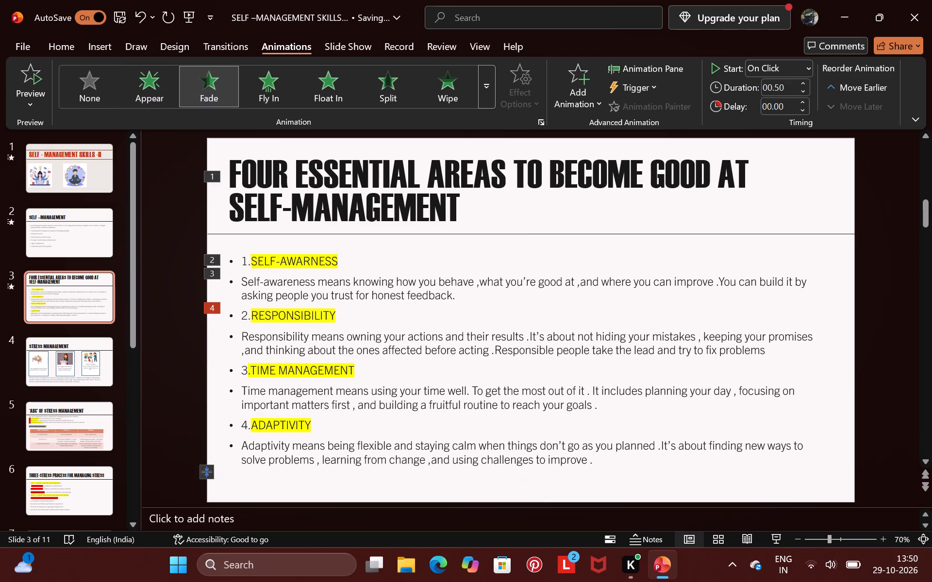
pyautogui.moveTo(247, 336); pyautogui.dragTo(460, 366)
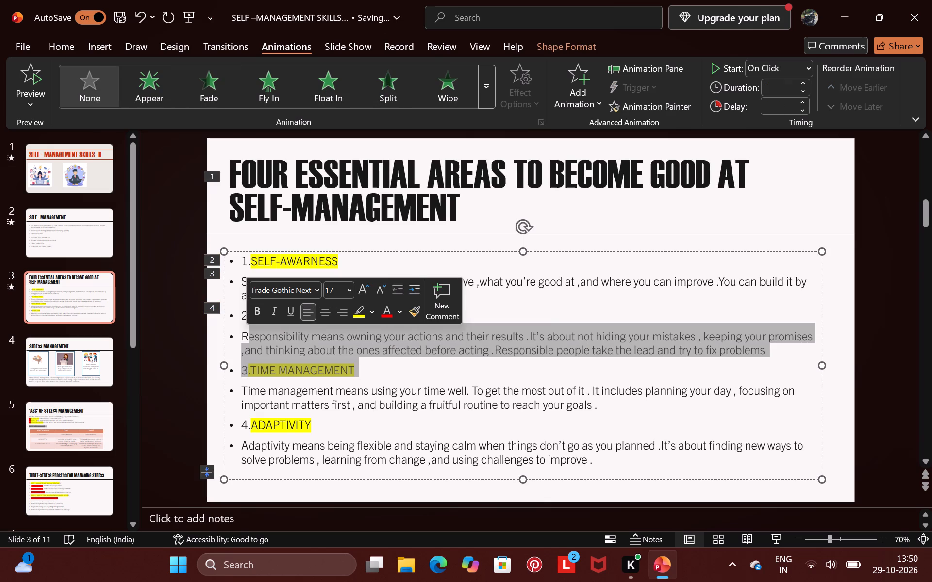
pyautogui.moveTo(460, 366); pyautogui.dragTo(641, 343)
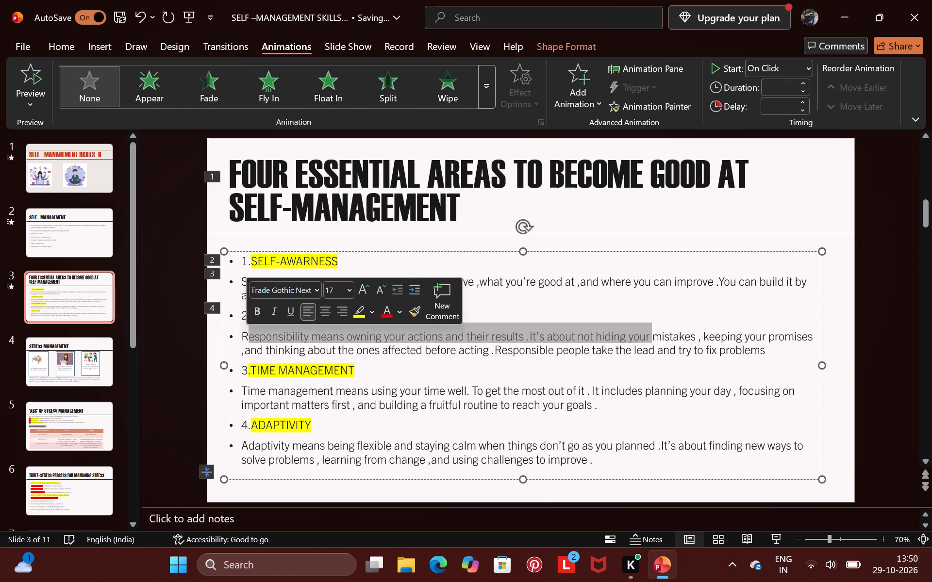
pyautogui.moveTo(641, 343); pyautogui.dragTo(835, 355)
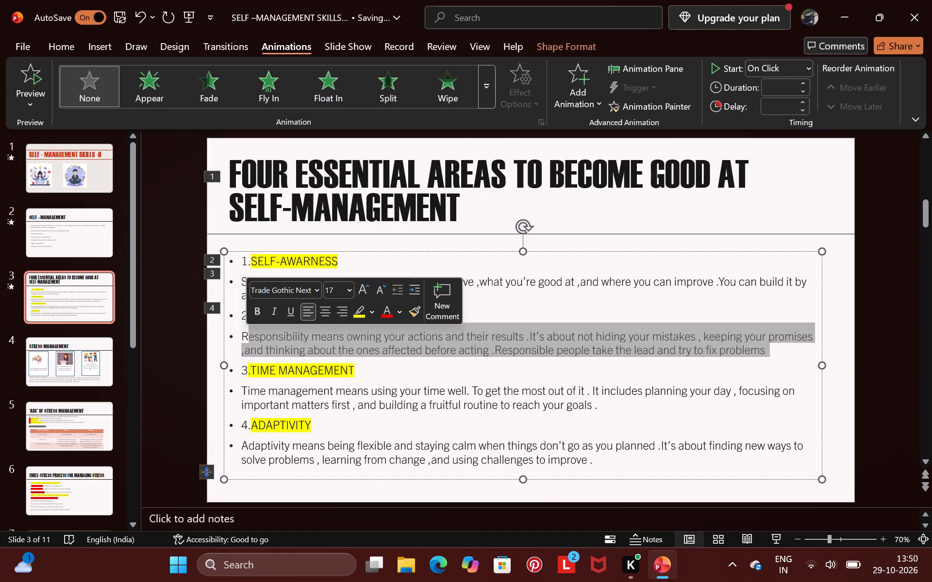
pyautogui.moveTo(835, 355); pyautogui.dragTo(803, 354)
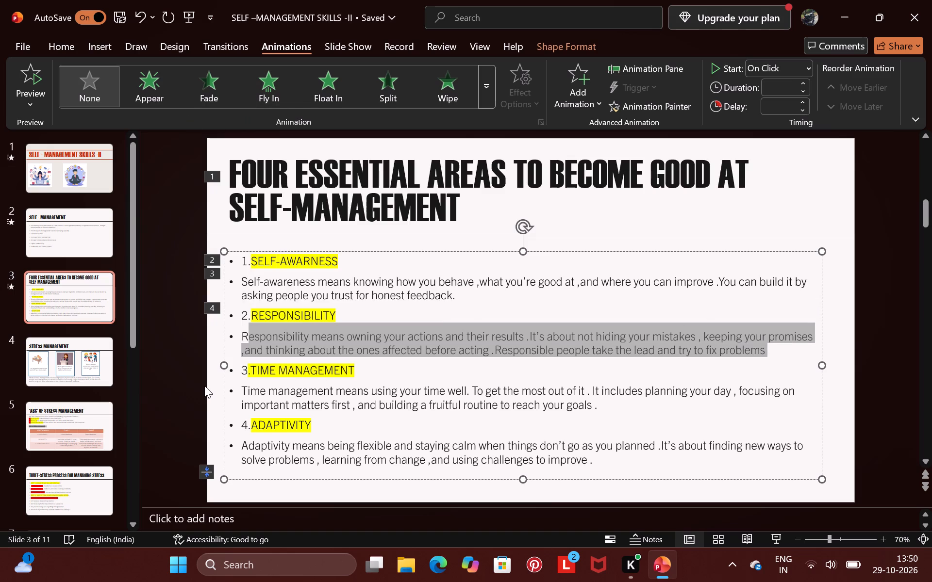
pyautogui.click(271, 92)
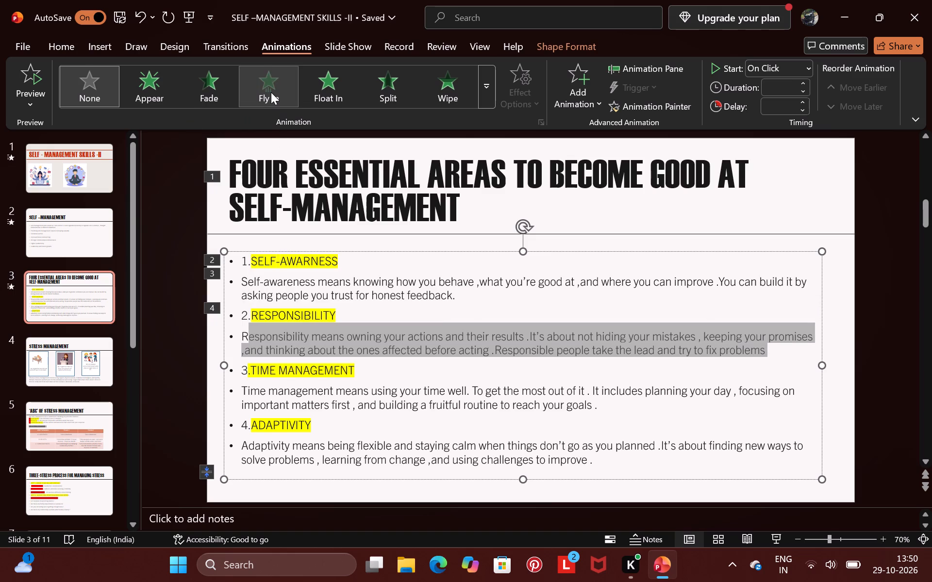
# Apply the Fade animation to the "3.TIME MANAGEMENT" heading on slide 3.
pyautogui.click(243, 372)
pyautogui.moveTo(243, 372); pyautogui.dragTo(327, 370)
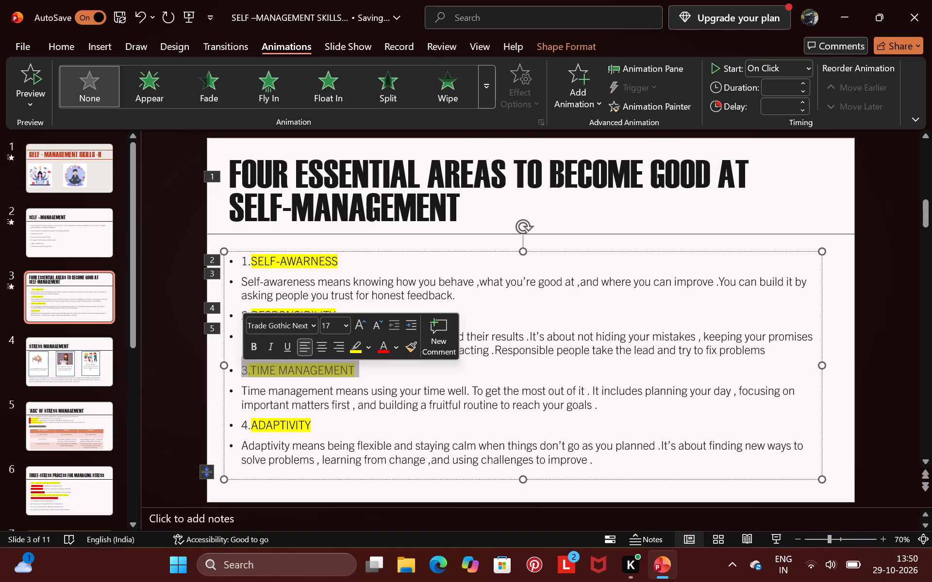
pyautogui.moveTo(327, 370); pyautogui.dragTo(335, 370)
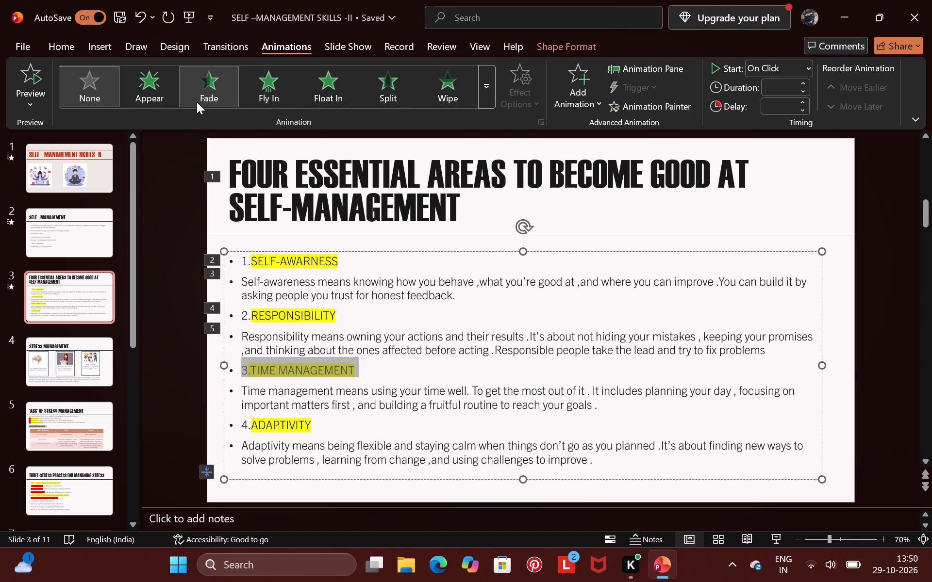
pyautogui.click(197, 102)
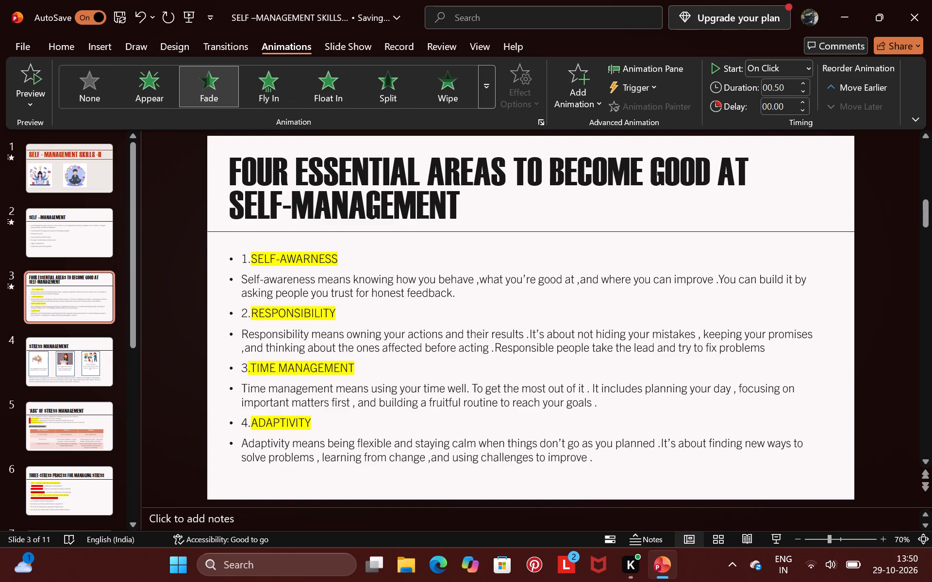
# Apply the Fly In animation to the time management description under slide 3's "3.TIME MANAGEMENT" heading.
pyautogui.click(244, 388)
pyautogui.moveTo(244, 388); pyautogui.dragTo(378, 415)
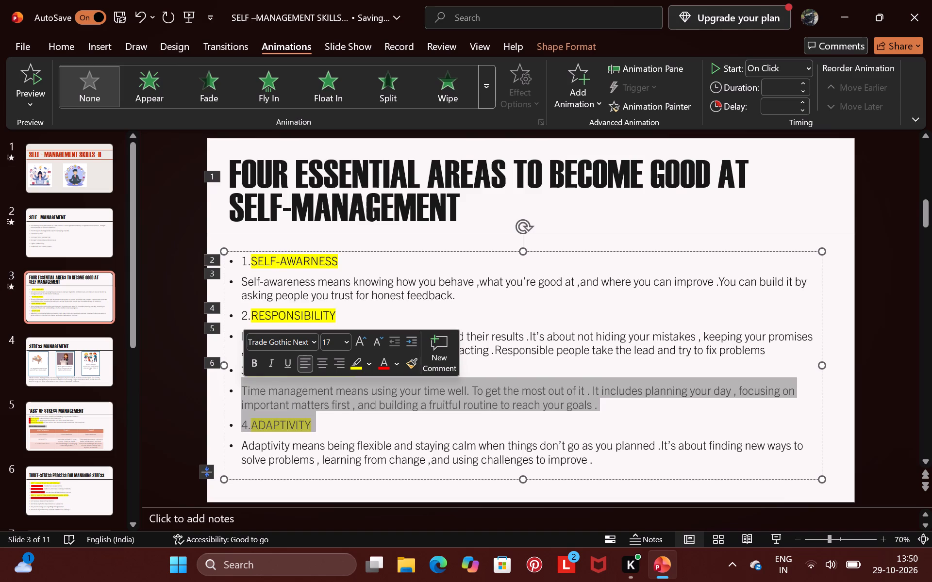
pyautogui.moveTo(378, 415); pyautogui.dragTo(576, 403)
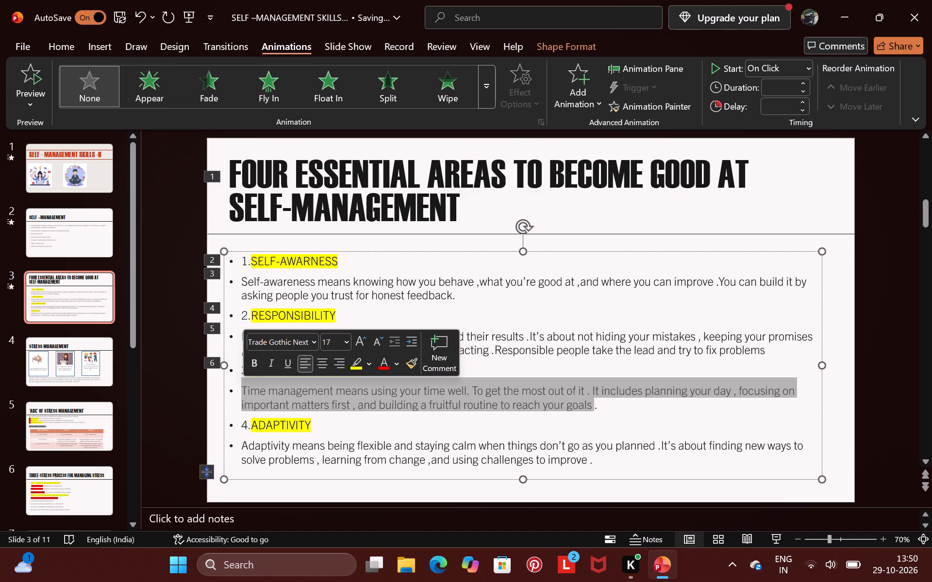
pyautogui.moveTo(576, 403); pyautogui.dragTo(651, 400)
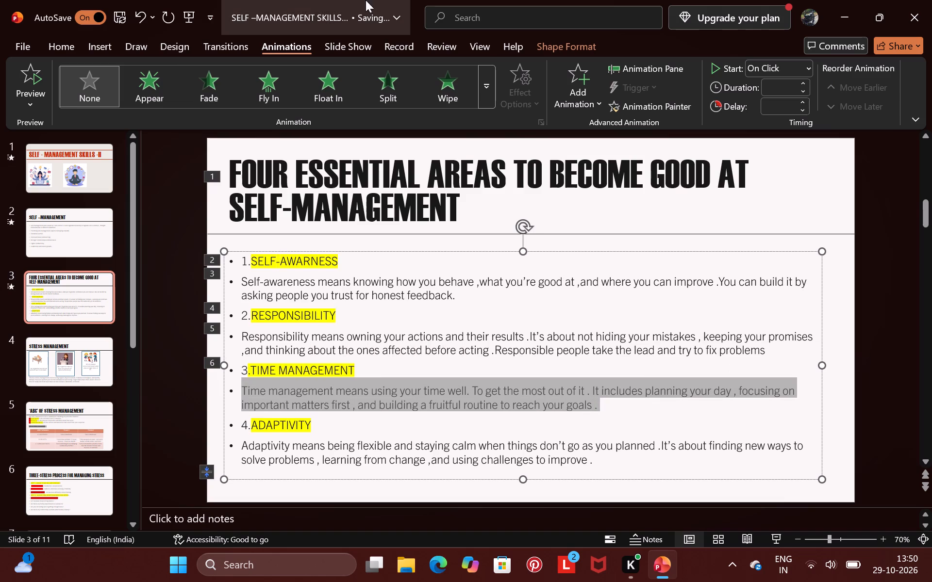
pyautogui.click(262, 96)
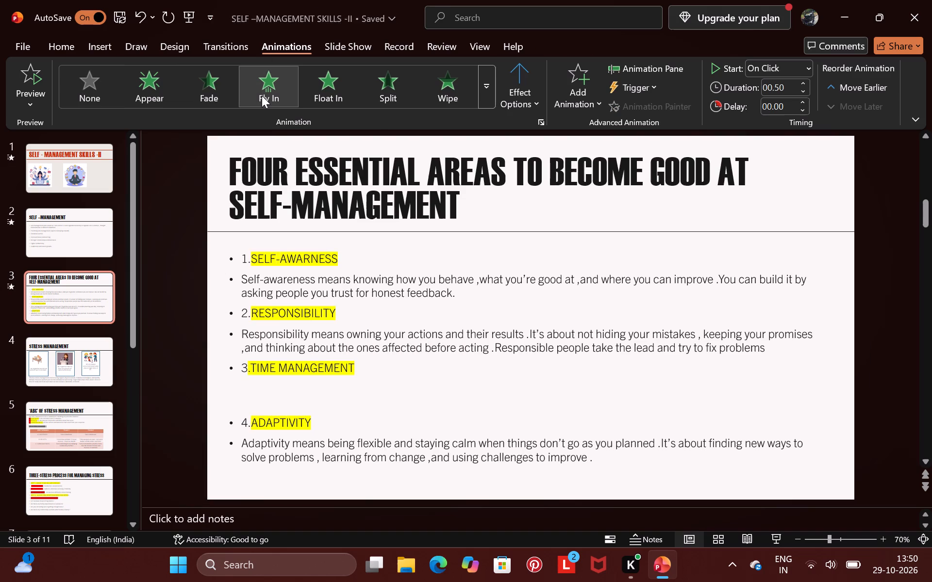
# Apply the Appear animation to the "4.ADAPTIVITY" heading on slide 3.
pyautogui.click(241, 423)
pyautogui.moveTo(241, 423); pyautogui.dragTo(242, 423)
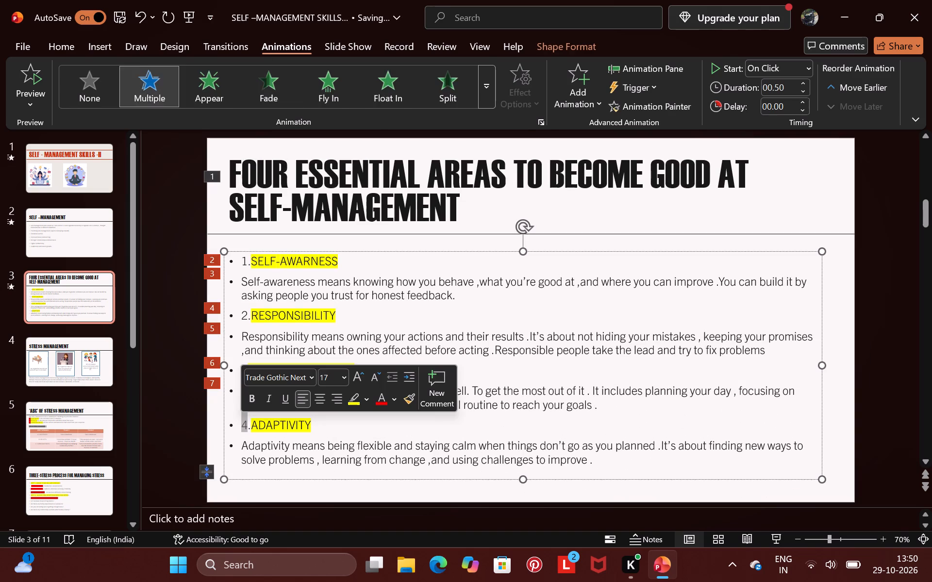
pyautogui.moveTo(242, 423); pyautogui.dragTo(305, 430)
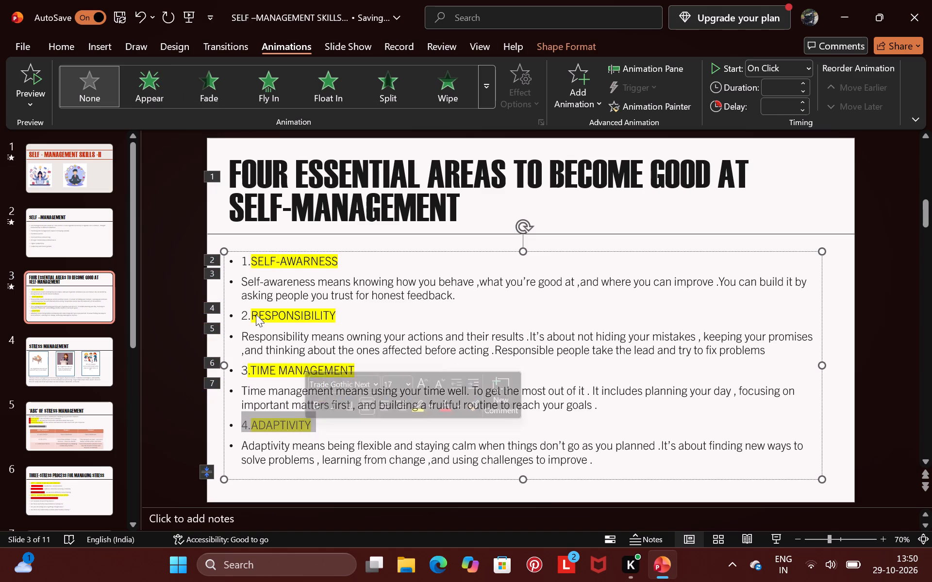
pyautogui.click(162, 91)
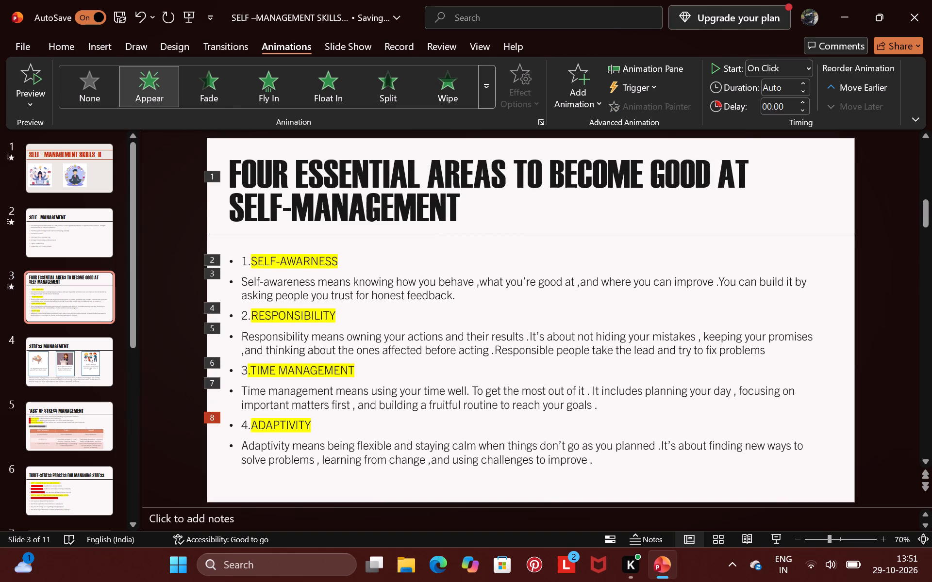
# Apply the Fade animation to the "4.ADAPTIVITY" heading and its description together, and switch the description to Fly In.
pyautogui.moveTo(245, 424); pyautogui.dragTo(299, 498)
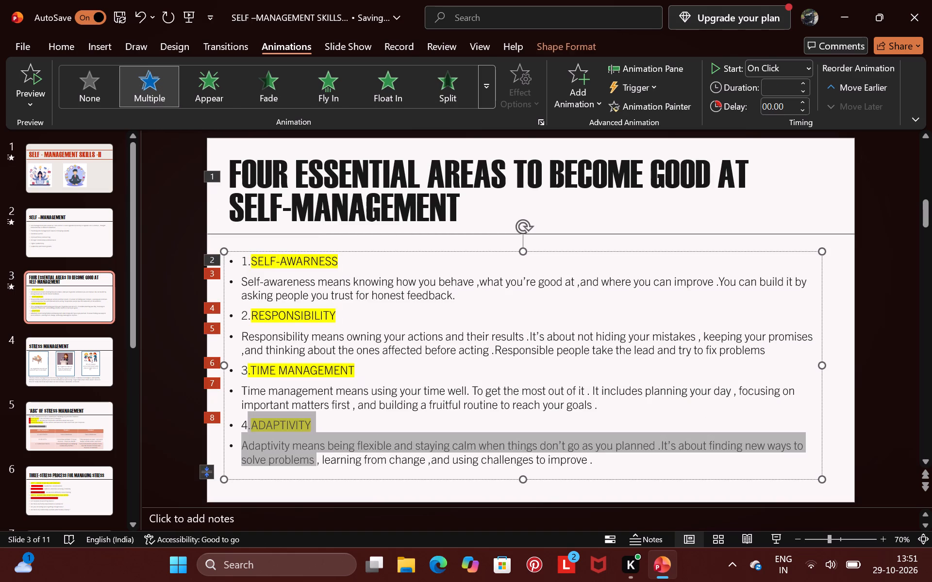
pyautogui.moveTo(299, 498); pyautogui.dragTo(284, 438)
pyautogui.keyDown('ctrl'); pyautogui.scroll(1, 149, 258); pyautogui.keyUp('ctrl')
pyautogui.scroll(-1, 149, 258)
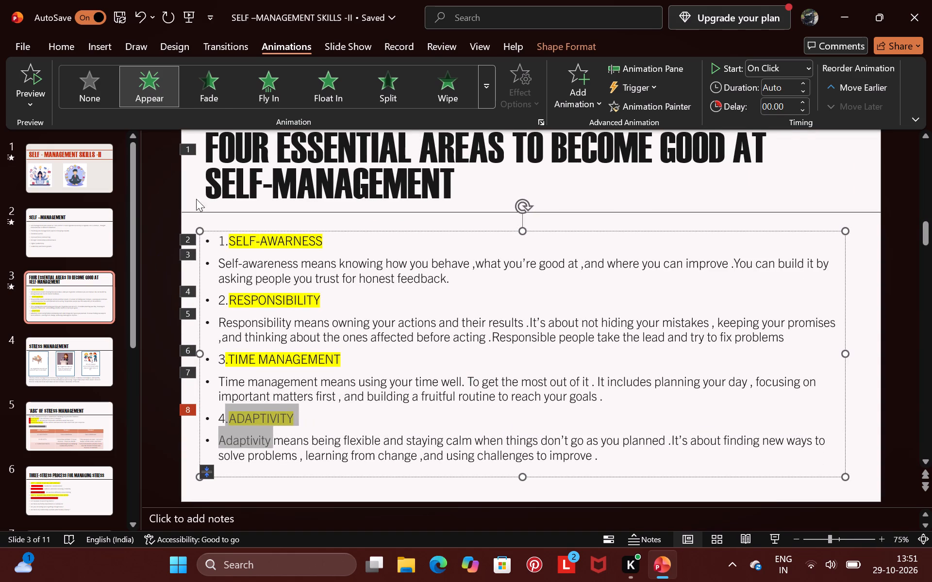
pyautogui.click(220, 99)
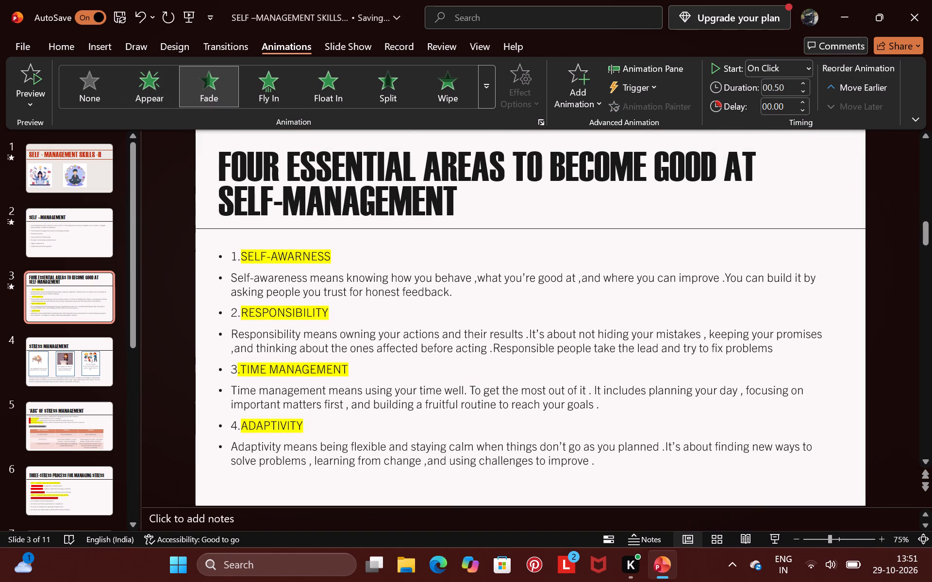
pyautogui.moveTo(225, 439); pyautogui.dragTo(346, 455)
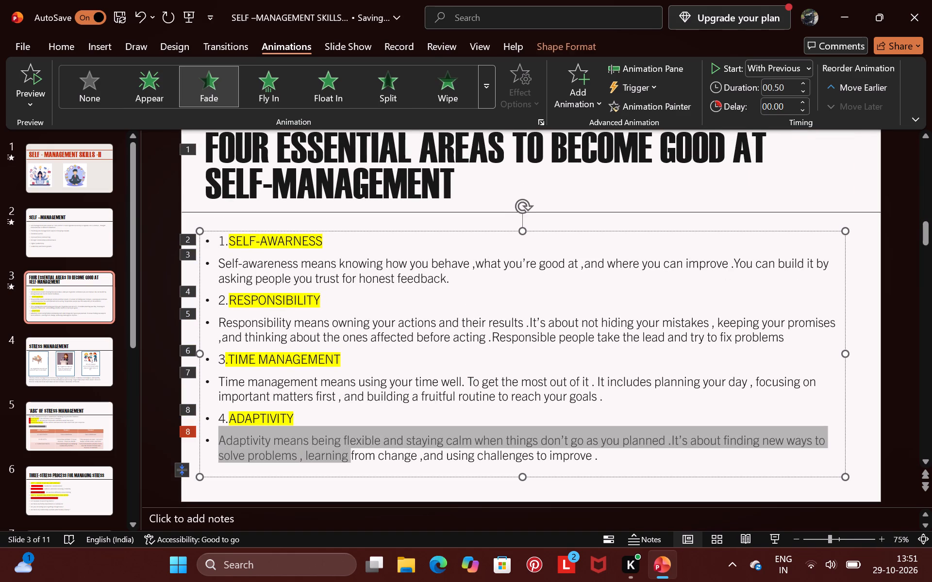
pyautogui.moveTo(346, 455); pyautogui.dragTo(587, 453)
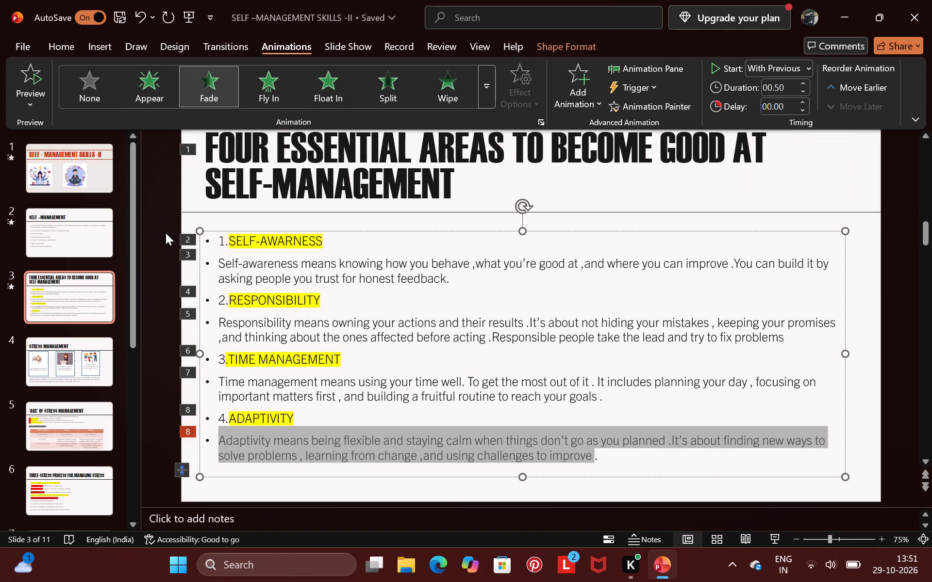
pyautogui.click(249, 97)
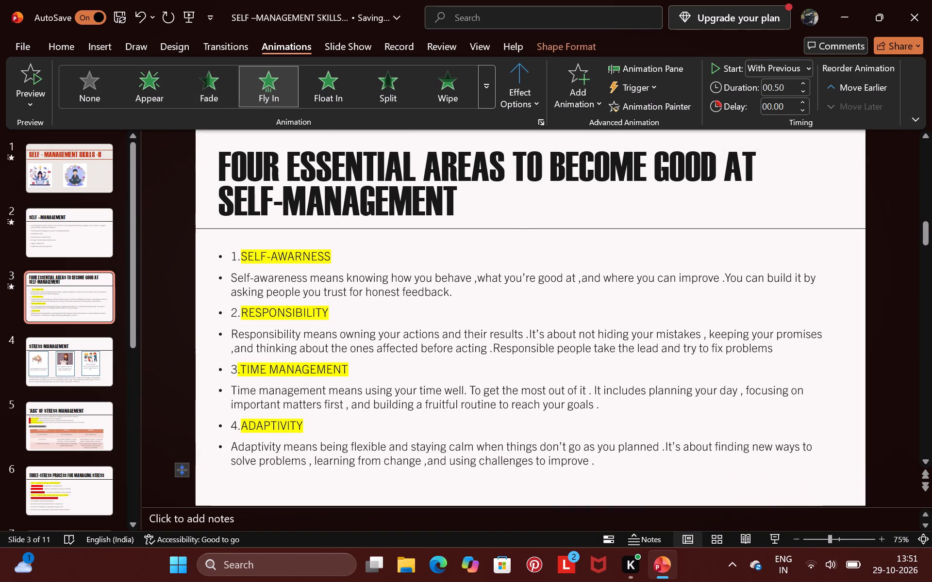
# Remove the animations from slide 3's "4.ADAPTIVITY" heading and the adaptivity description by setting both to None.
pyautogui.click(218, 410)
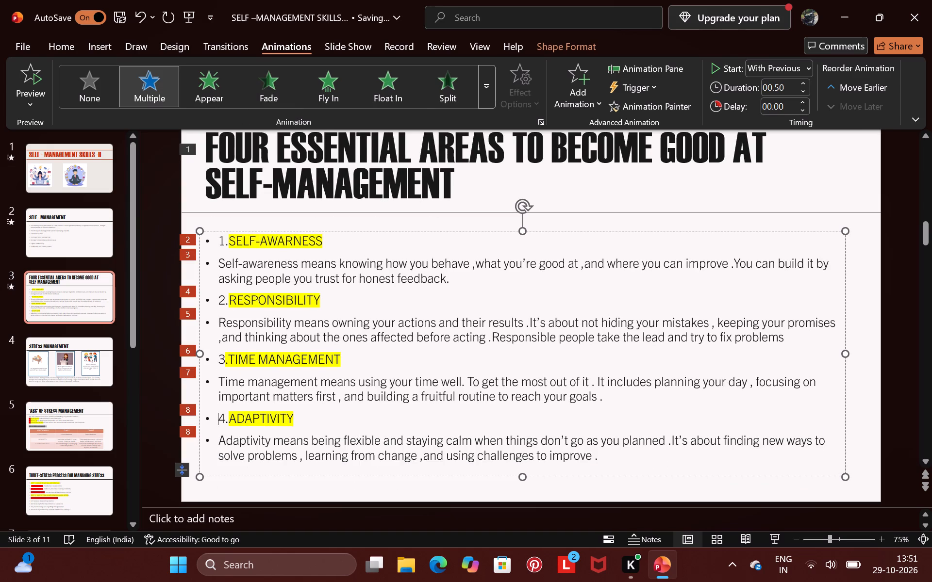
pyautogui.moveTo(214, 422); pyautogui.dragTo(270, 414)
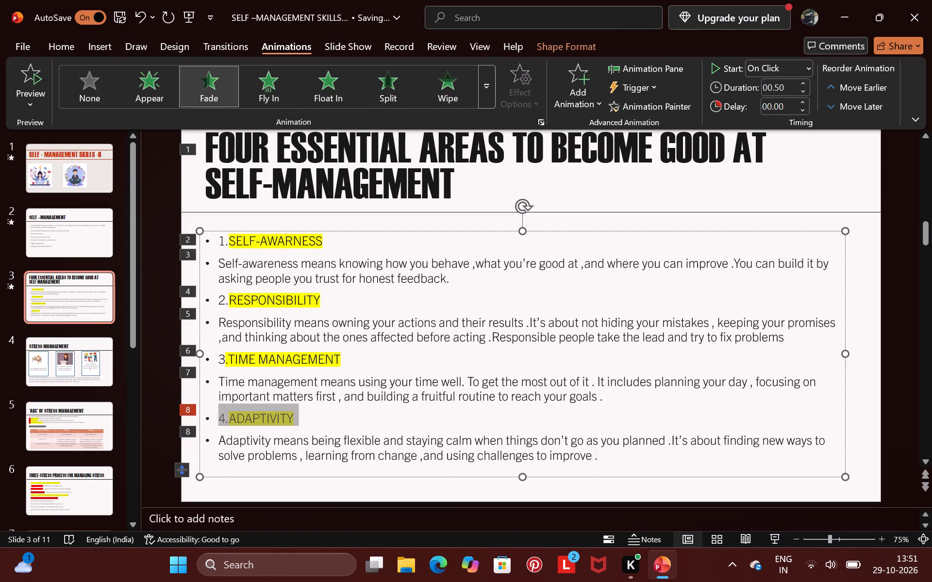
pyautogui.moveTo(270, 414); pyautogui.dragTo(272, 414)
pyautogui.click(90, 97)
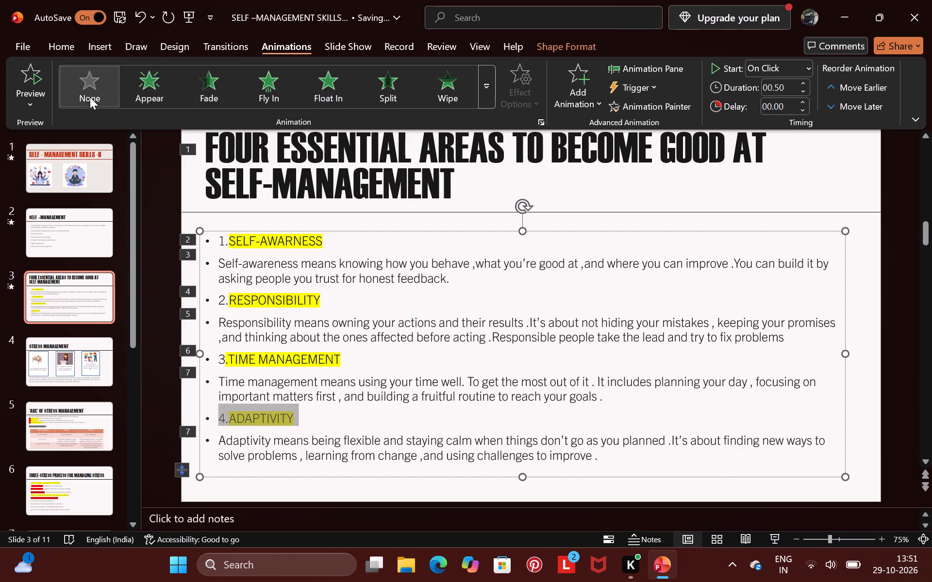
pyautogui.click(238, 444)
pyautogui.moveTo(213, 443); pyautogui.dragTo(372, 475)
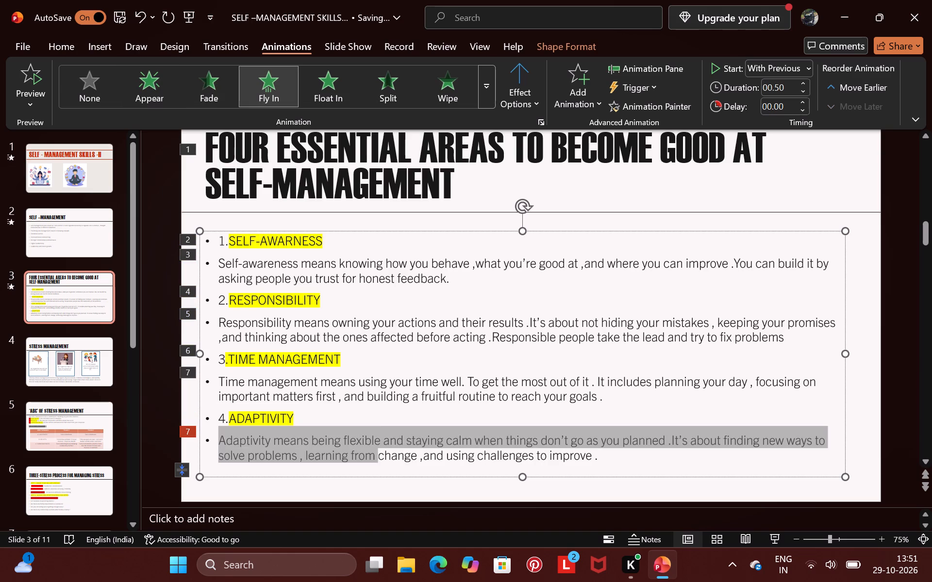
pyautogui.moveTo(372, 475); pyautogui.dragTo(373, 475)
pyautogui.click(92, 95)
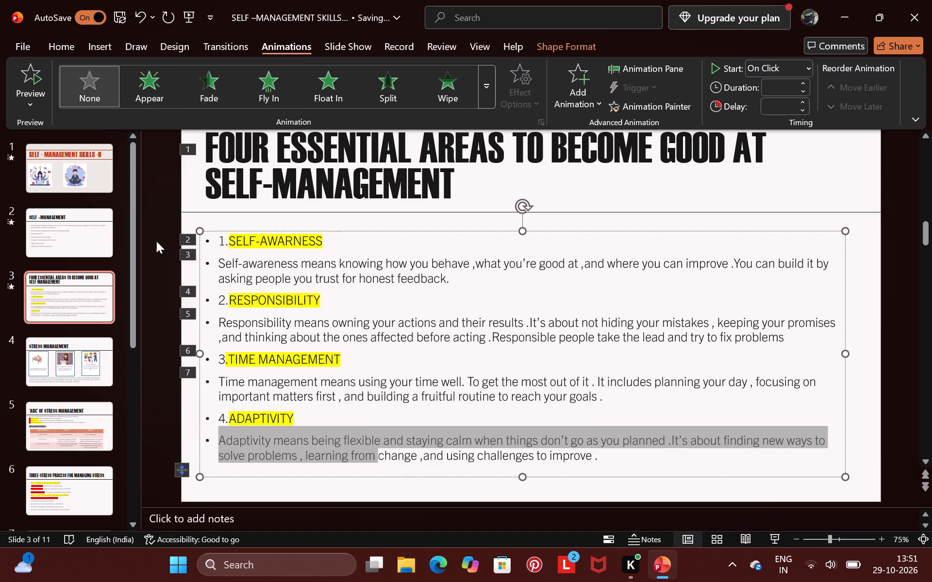
# Apply the Fade animation to slide 3's "4.ADAPTIVITY" heading and Fly In to the adaptivity description below it.
pyautogui.moveTo(226, 414); pyautogui.dragTo(270, 422)
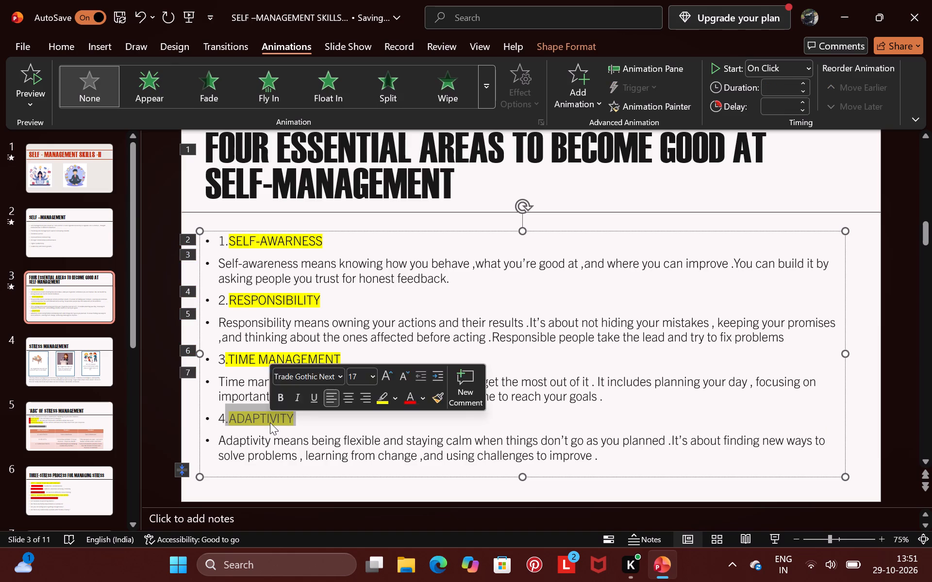
pyautogui.click(212, 105)
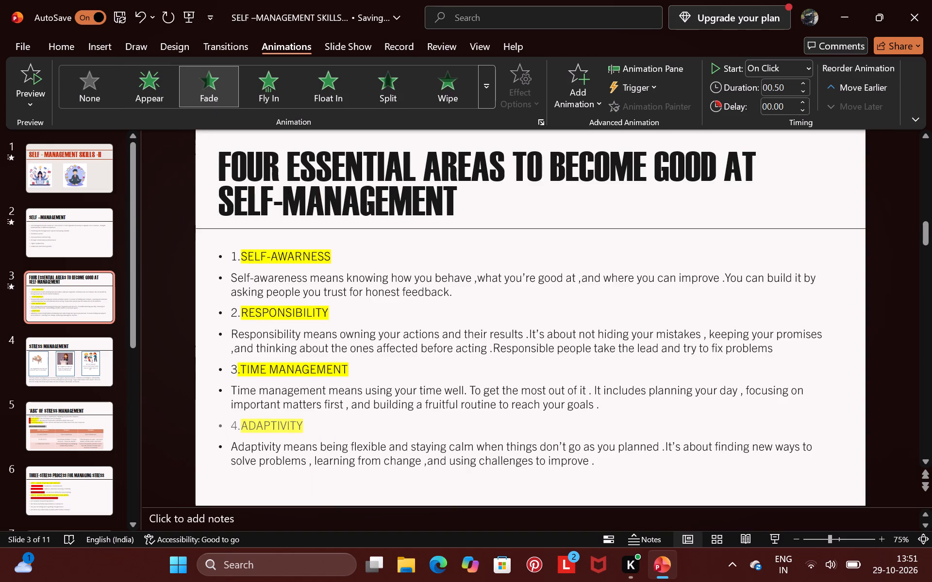
pyautogui.moveTo(227, 444); pyautogui.dragTo(445, 461)
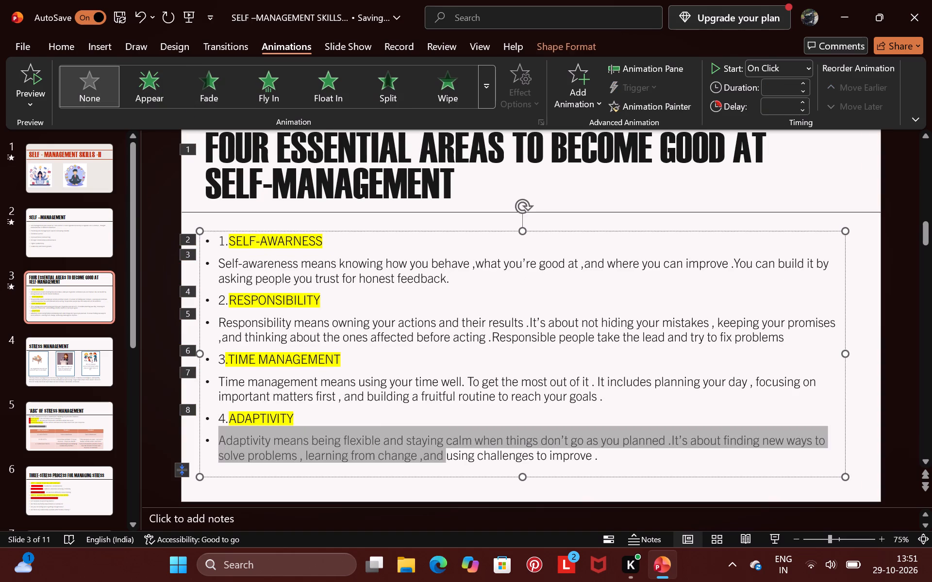
pyautogui.moveTo(445, 461); pyautogui.dragTo(540, 480)
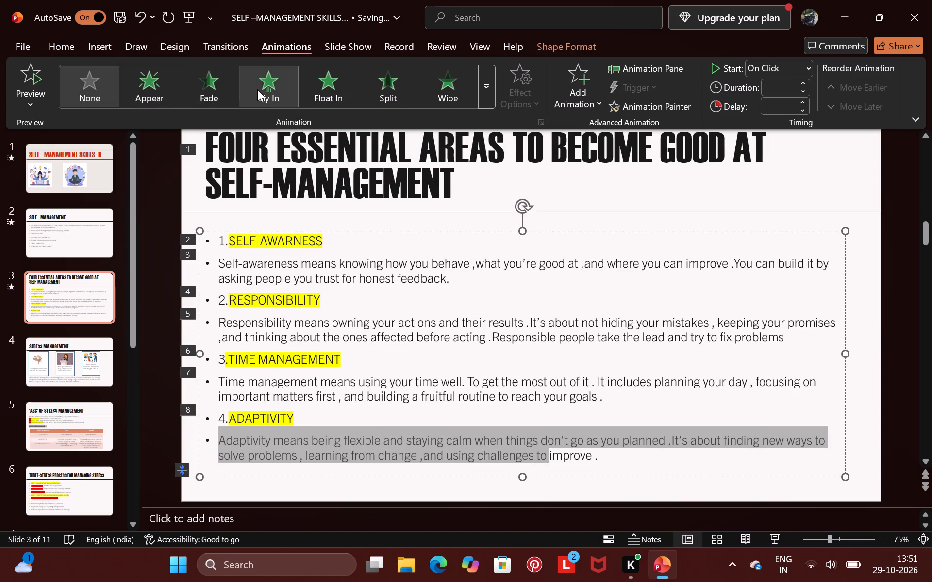
pyautogui.click(257, 89)
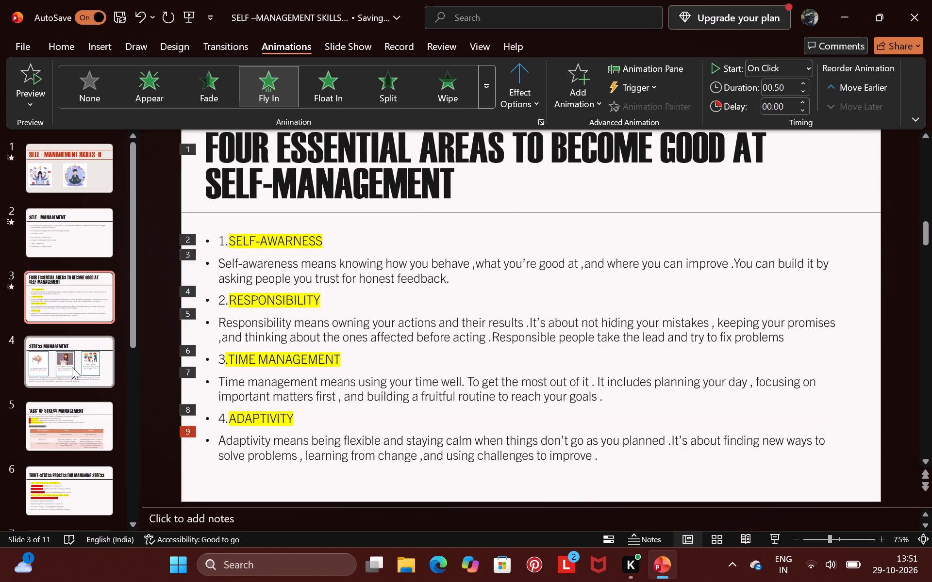
# Apply the Appear animation to the "STRESS MANAGEMENT" title on slide 4.
pyautogui.click(72, 367)
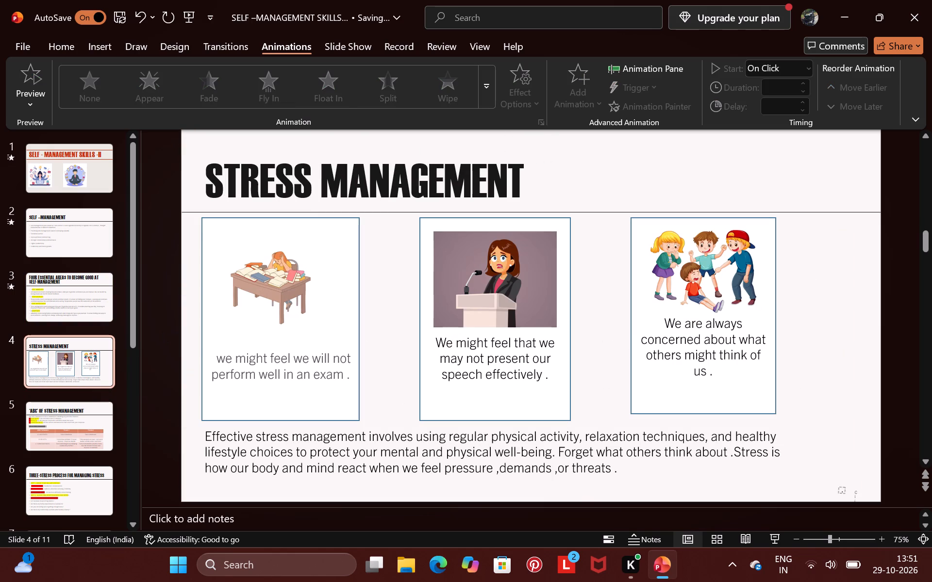
pyautogui.click(277, 285)
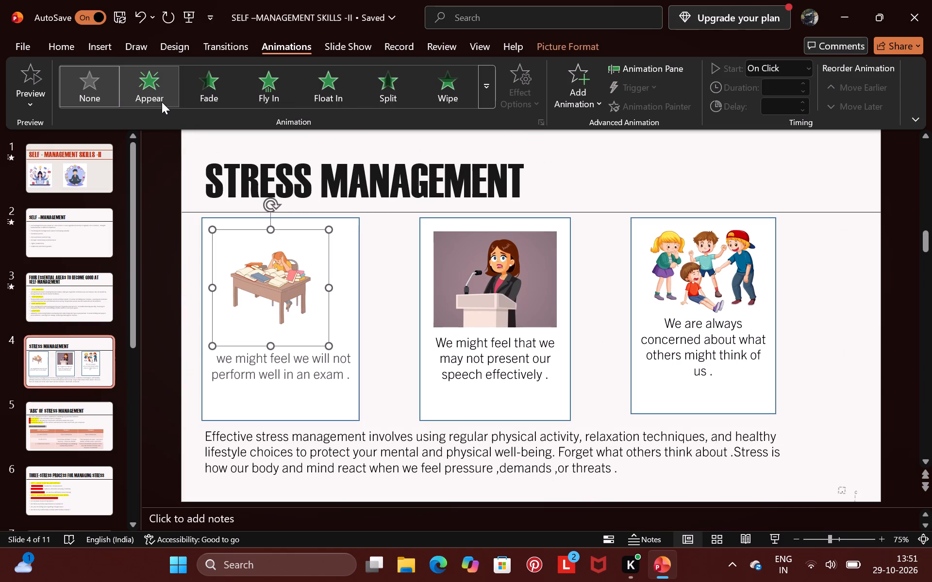
pyautogui.click(250, 174)
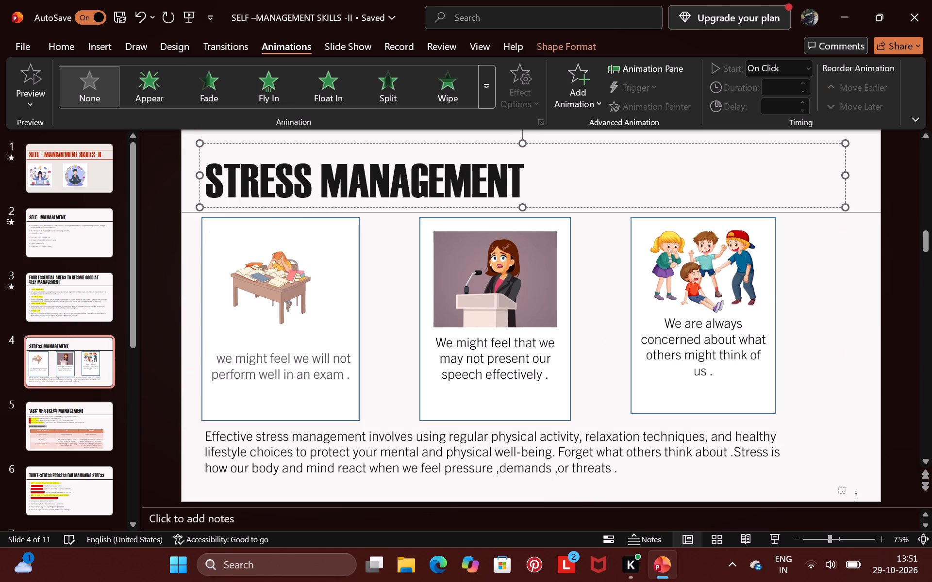
pyautogui.click(147, 84)
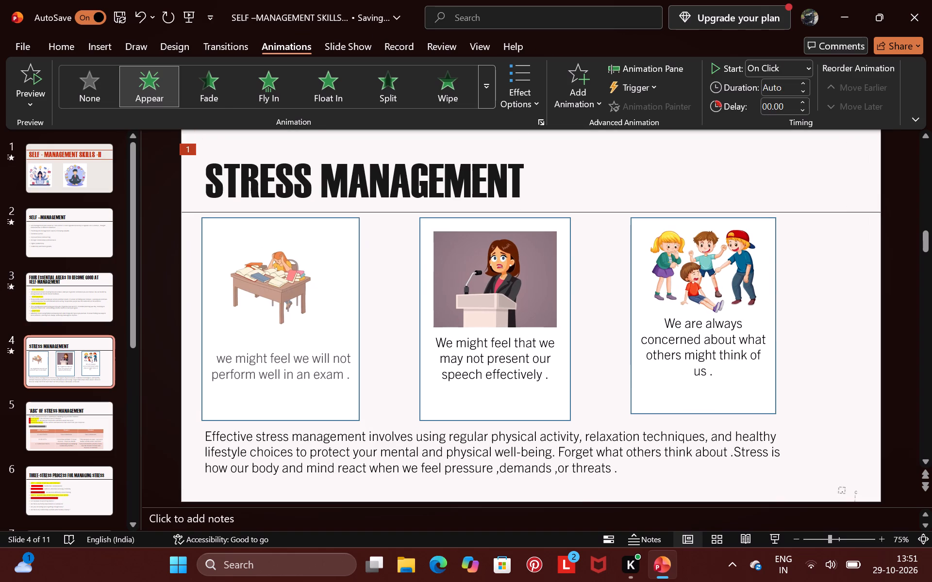
# Apply the Fade animation to the box with the "we might feel we will not perform well in an exam" text on slide 4.
pyautogui.click(212, 242)
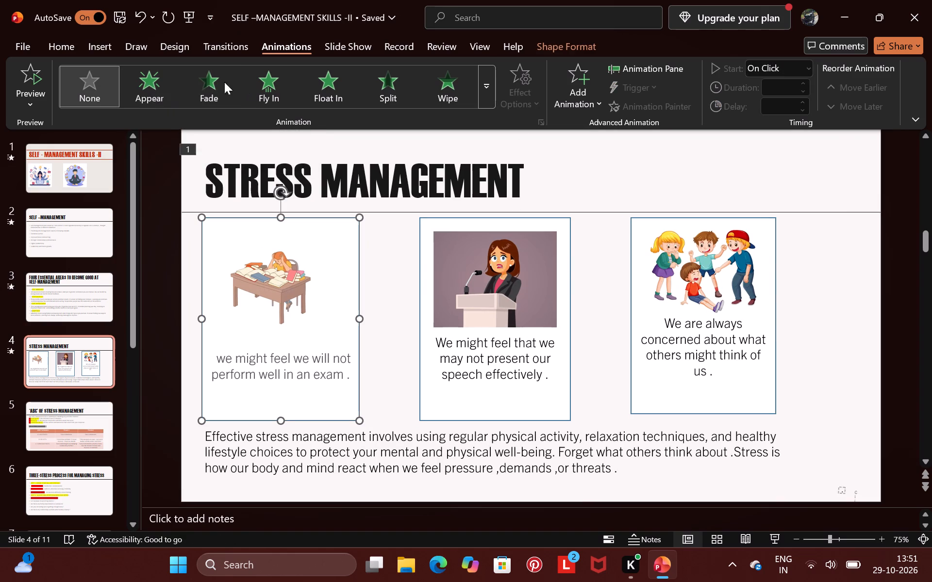
pyautogui.click(210, 81)
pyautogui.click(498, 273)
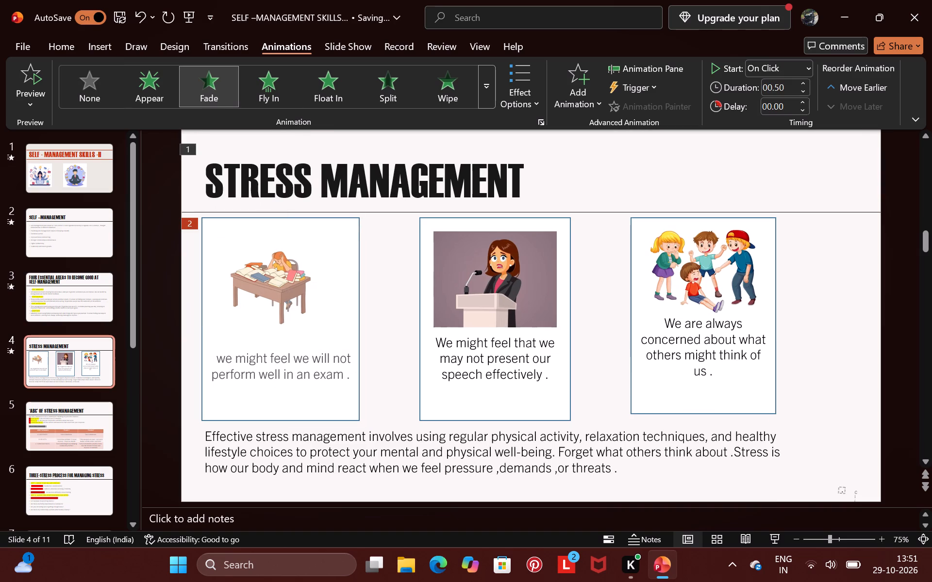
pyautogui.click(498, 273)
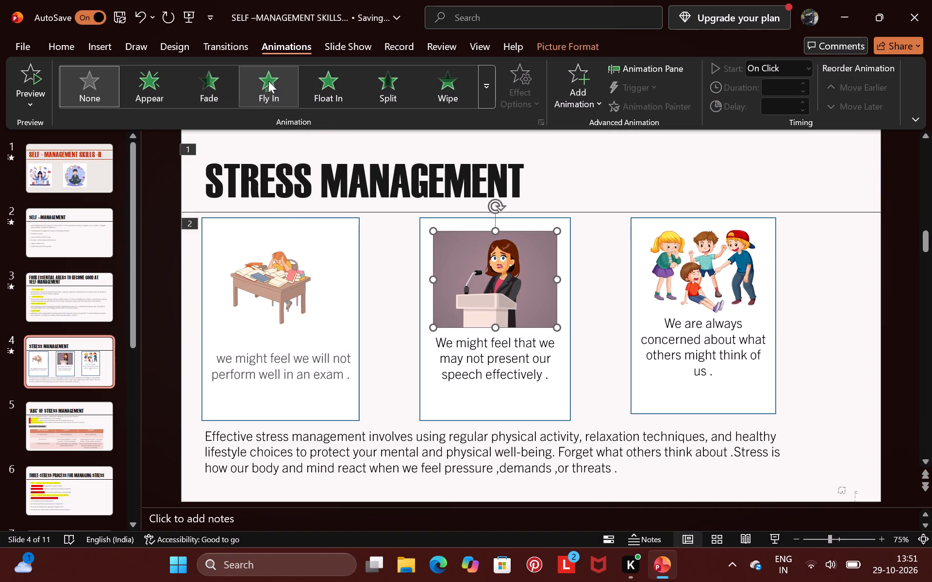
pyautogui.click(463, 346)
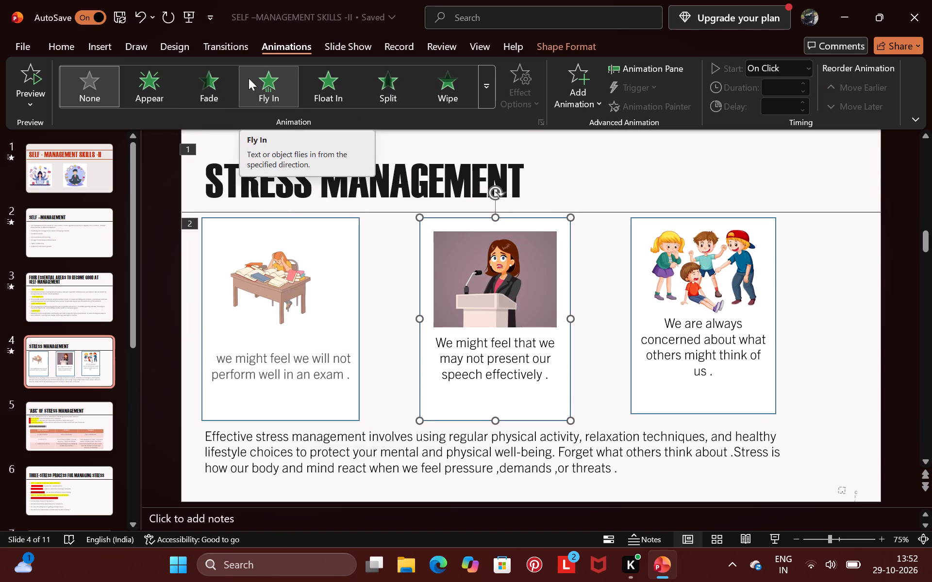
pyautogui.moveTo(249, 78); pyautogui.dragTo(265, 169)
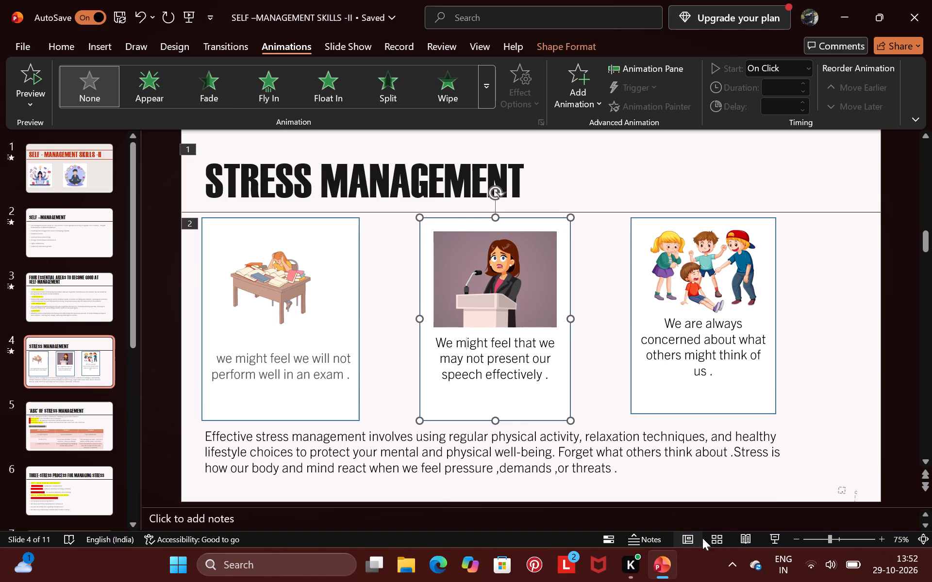
# Run the slide show, go back to slide 1, and play the animations through to the exam box on slide 4.
pyautogui.click(772, 533)
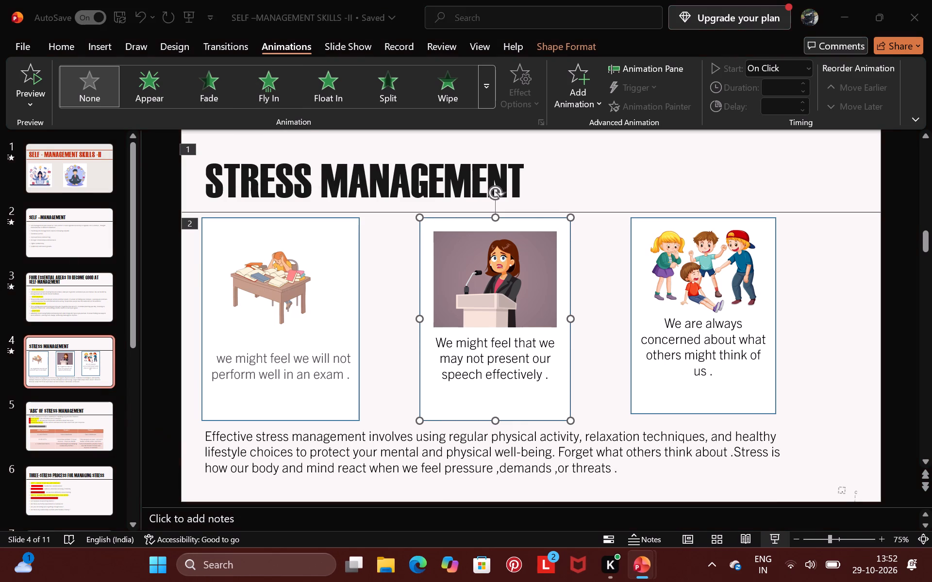
pyautogui.press('Left')
pyautogui.press('Left')
pyautogui.press('Left')
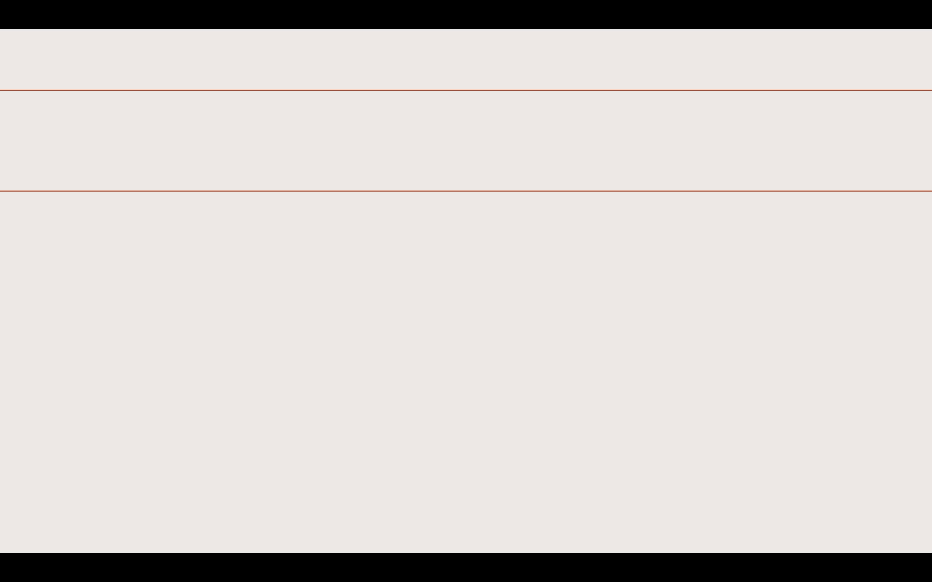
pyautogui.press('Left')
pyautogui.press('Left')
pyautogui.press('Left')
pyautogui.press('Left')
pyautogui.press('Left')
pyautogui.press('Left')
pyautogui.press('Right')
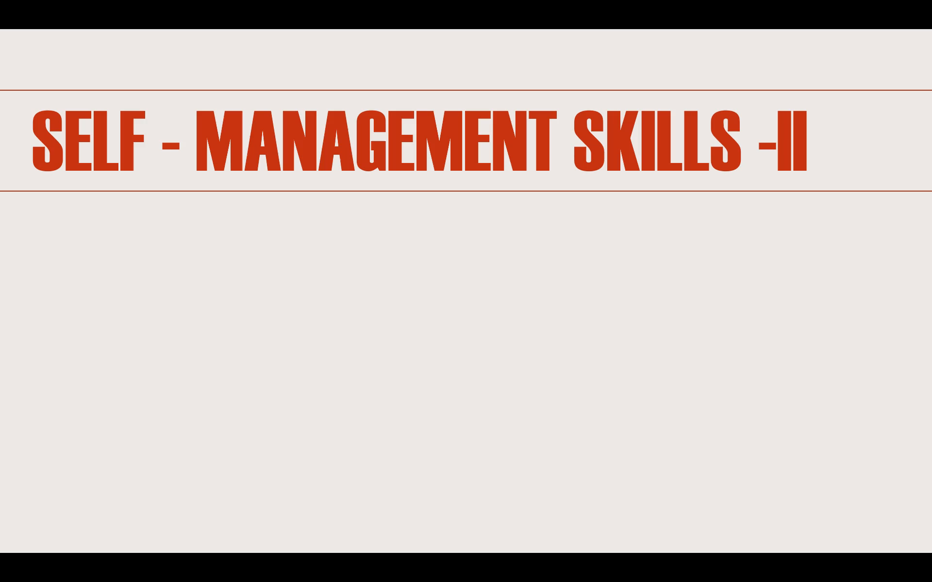
pyautogui.press('Right')
pyautogui.press('Right')
pyautogui.press('Right')
pyautogui.press('Right')
pyautogui.press('Right')
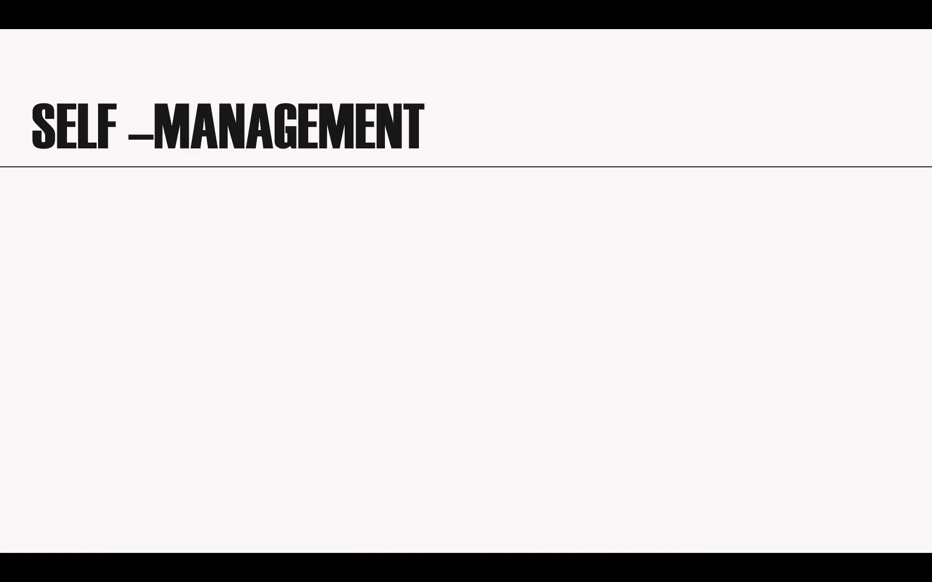
pyautogui.press('Right')
pyautogui.press('Right')
pyautogui.press('Right')
pyautogui.press('Right')
pyautogui.press('Right')
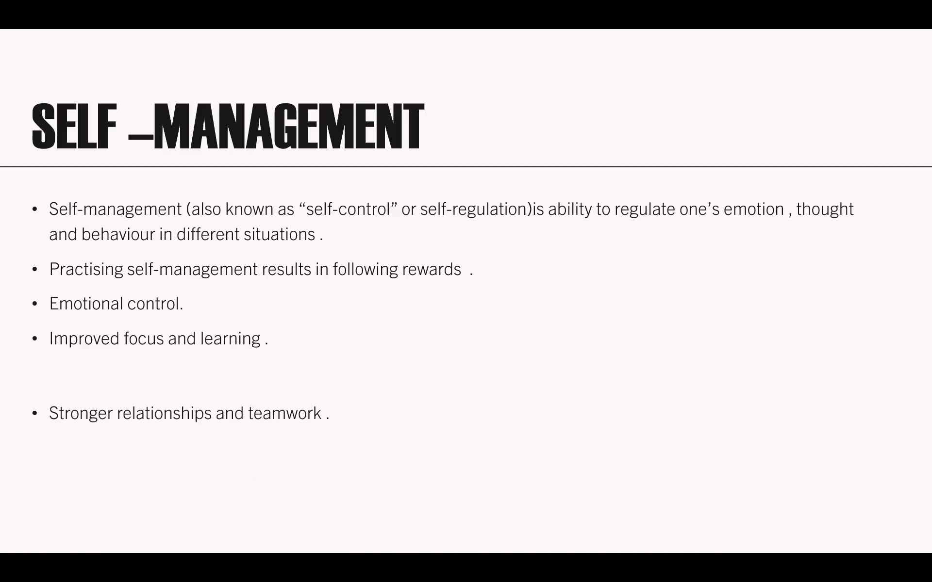
pyautogui.press('Right')
pyautogui.press('Right')
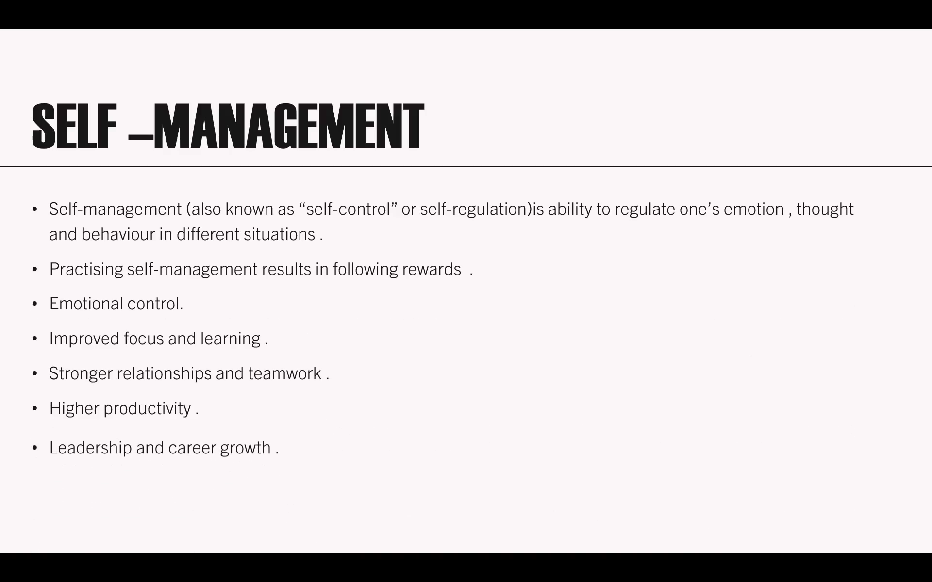
pyautogui.press('Right')
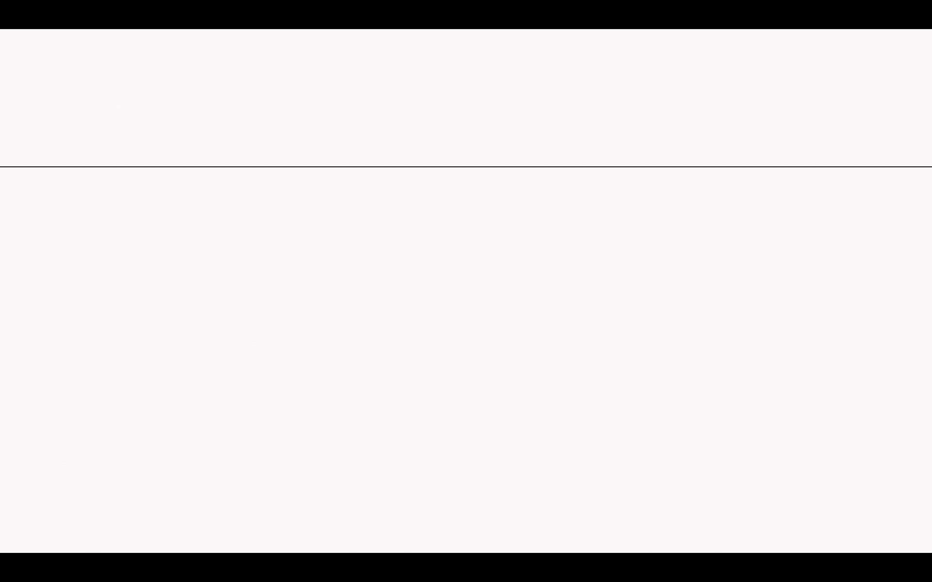
pyautogui.press('Right')
pyautogui.press('Right')
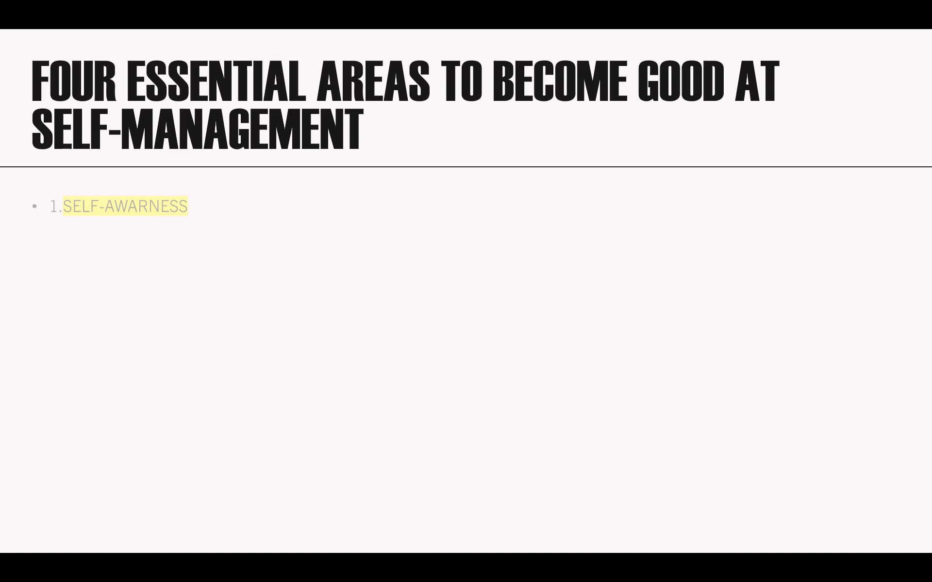
pyautogui.press('Right')
pyautogui.press('Right')
pyautogui.press('Right')
pyautogui.press('Right')
pyautogui.press('Right')
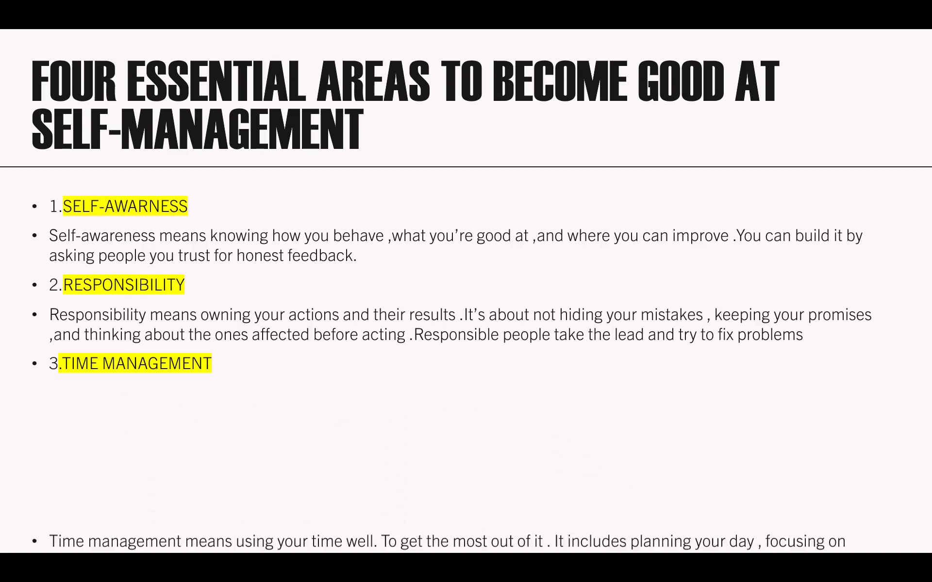
pyautogui.press('Right')
pyautogui.press('Right')
pyautogui.press('Right')
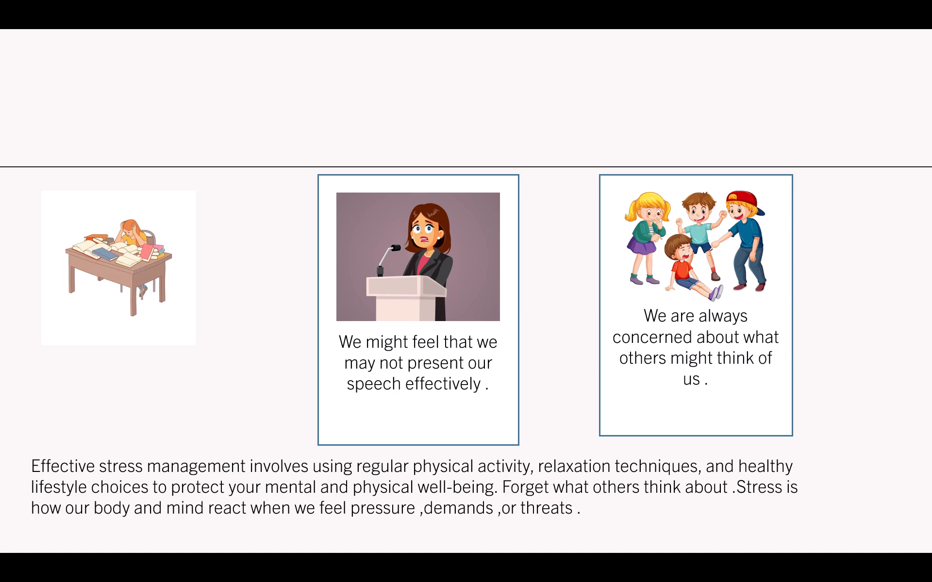
pyautogui.press('Right')
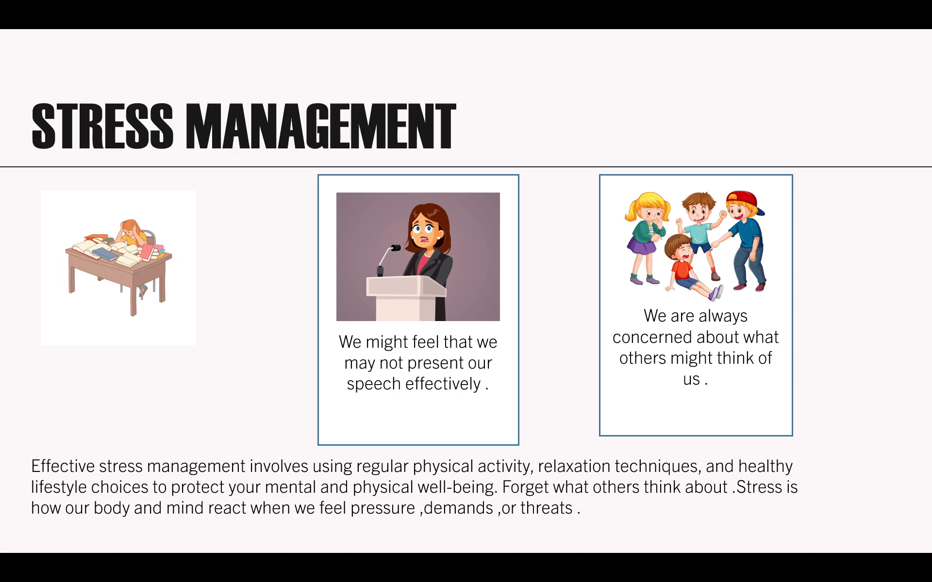
pyautogui.press('Right')
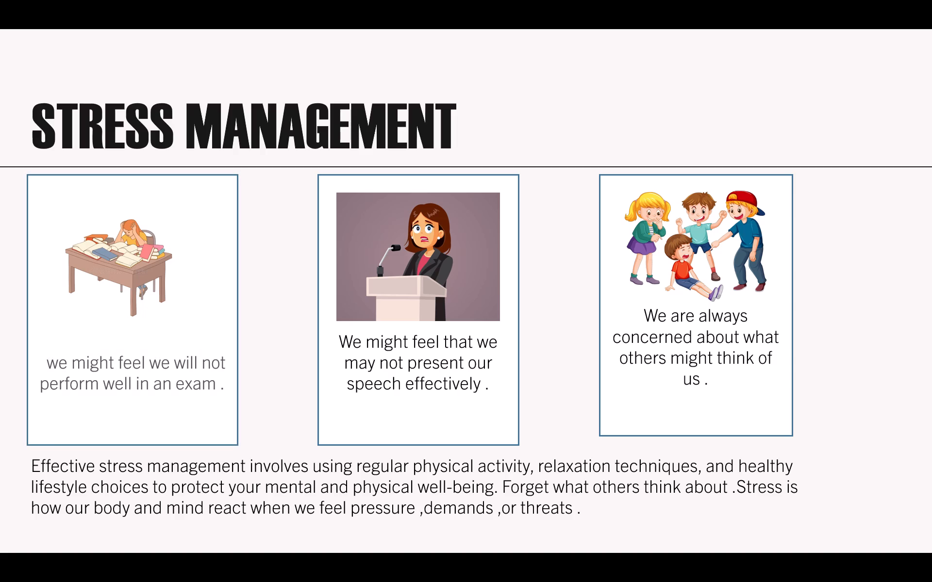
pyautogui.press('Escape')
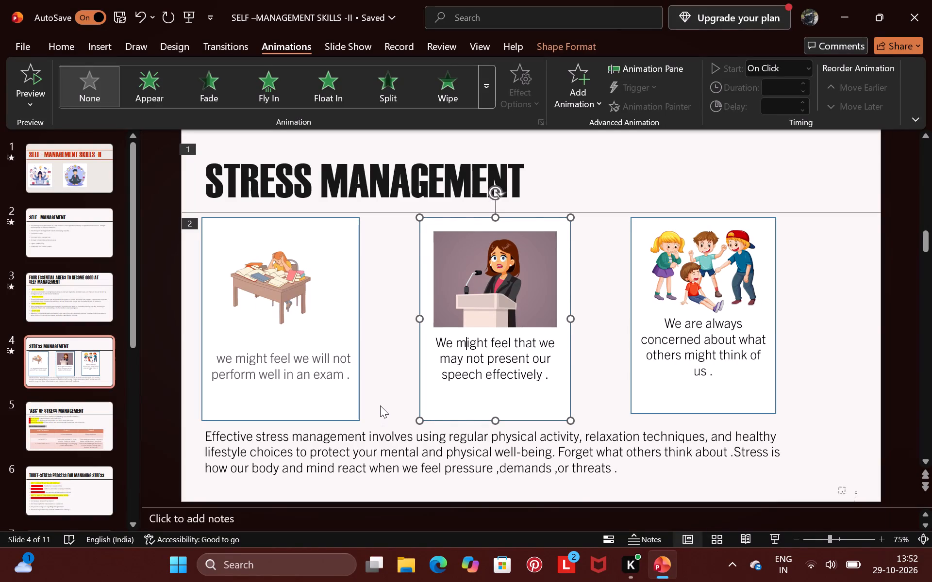
# Move the "Effective stress management" paragraph on slide 4 slightly down, away from the three boxes.
pyautogui.moveTo(379, 408); pyautogui.dragTo(133, 210)
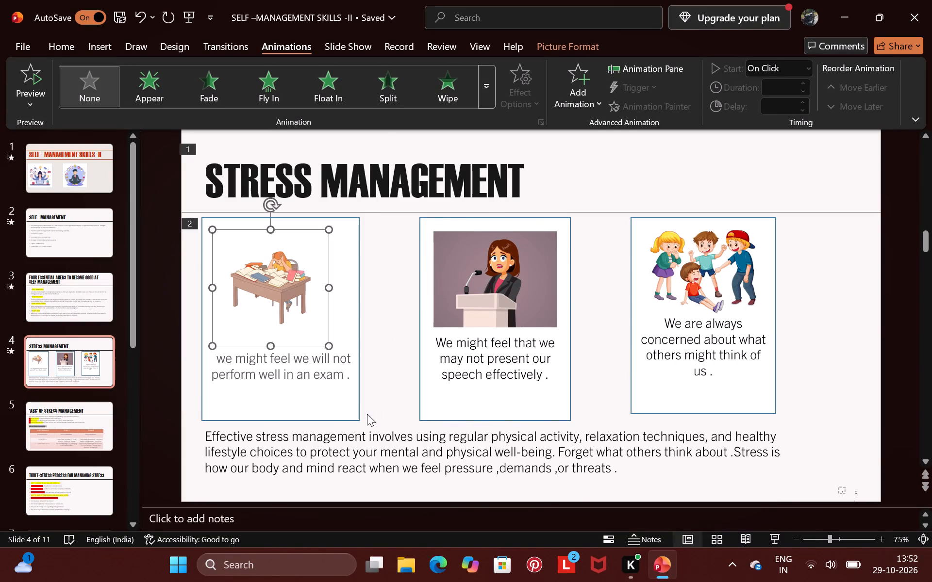
pyautogui.moveTo(364, 421); pyautogui.dragTo(362, 433)
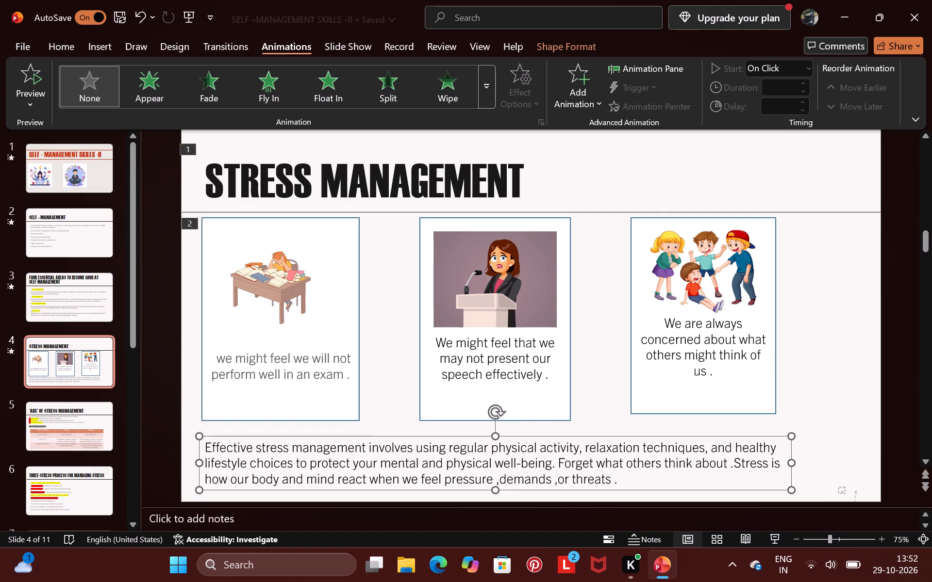
# Apply the Fade animation to slide 4's exam box together with its picture of the student at a desk.
pyautogui.moveTo(364, 422); pyautogui.dragTo(193, 217)
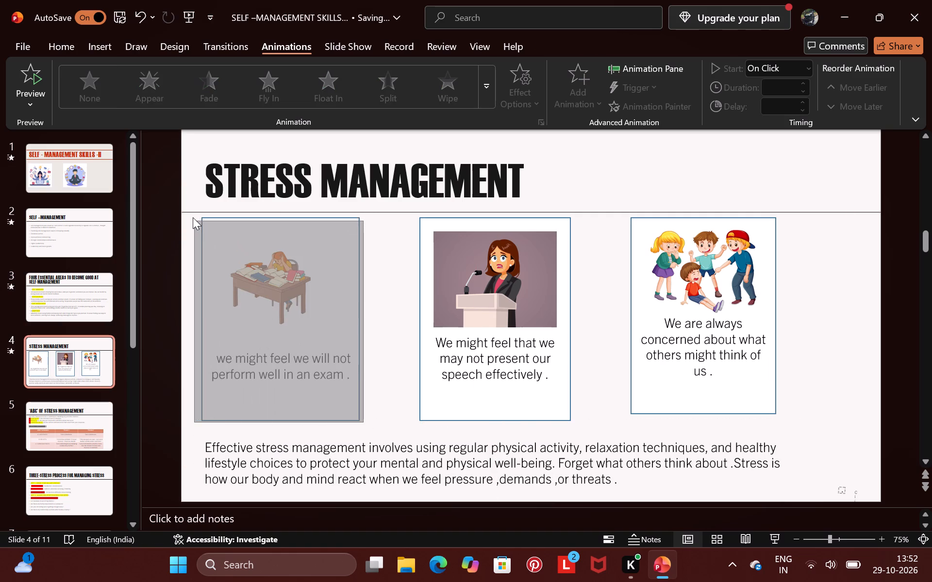
pyautogui.moveTo(193, 217); pyautogui.dragTo(191, 214)
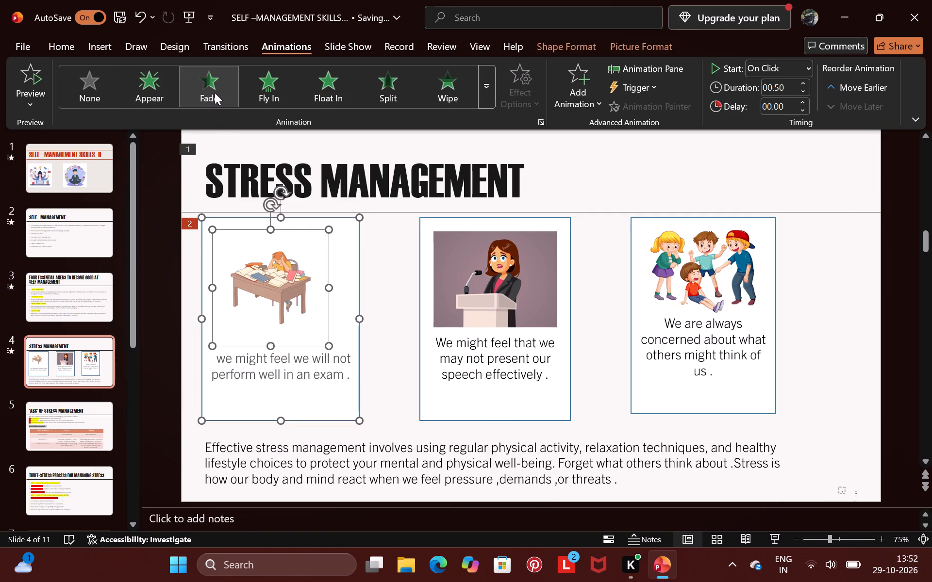
pyautogui.click(215, 93)
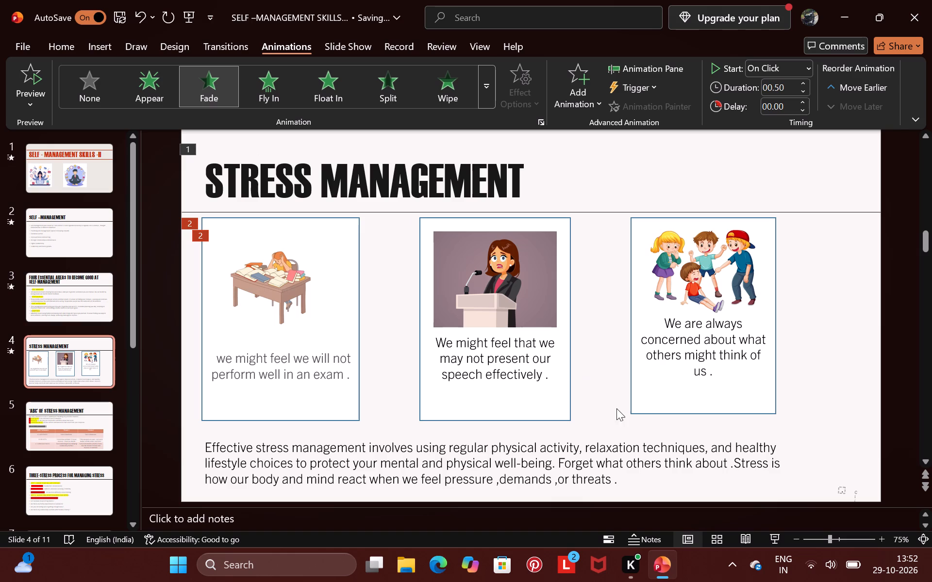
# Apply the Fly In animation to slide 4's speech box with its picture, and to the "We are always concerned" box with its picture.
pyautogui.moveTo(586, 421); pyautogui.dragTo(403, 214)
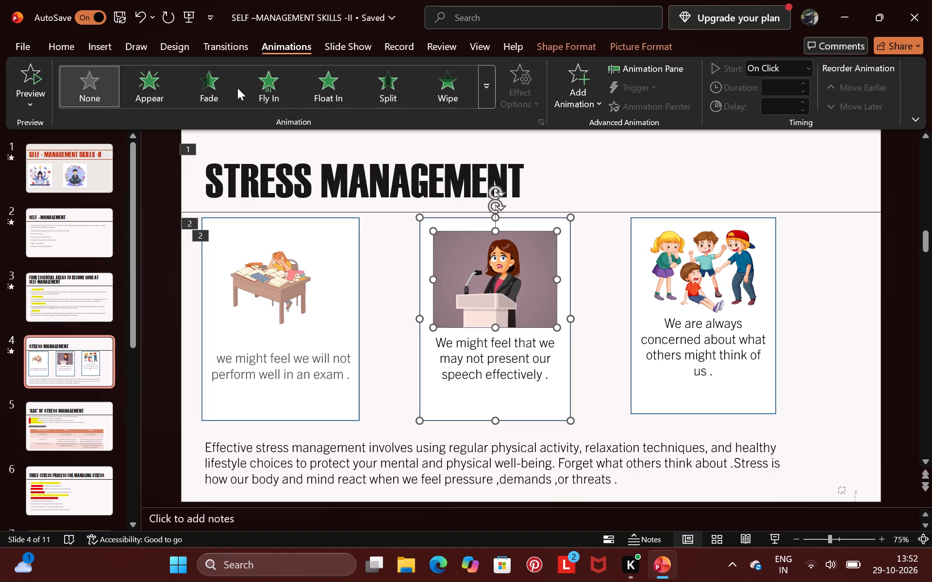
pyautogui.click(264, 98)
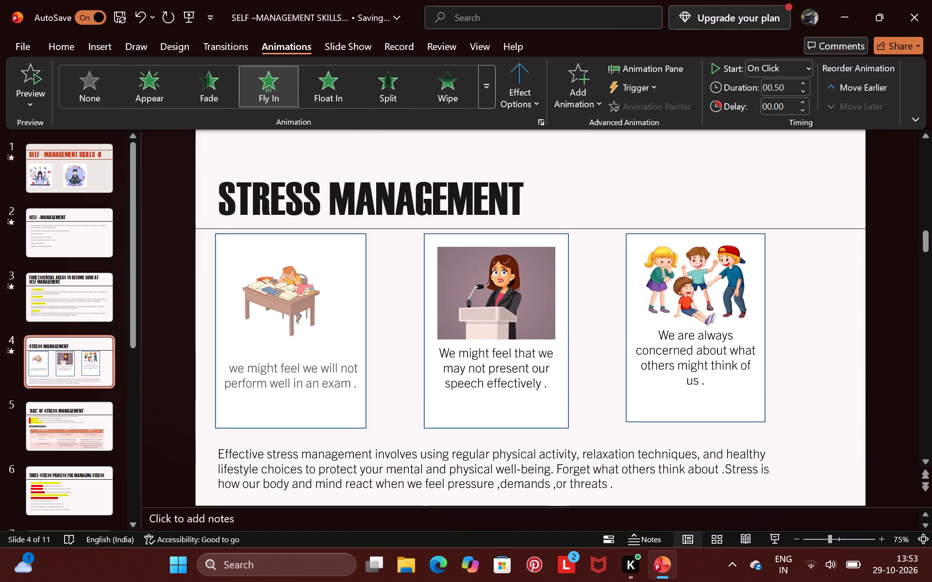
pyautogui.moveTo(785, 420); pyautogui.dragTo(630, 253)
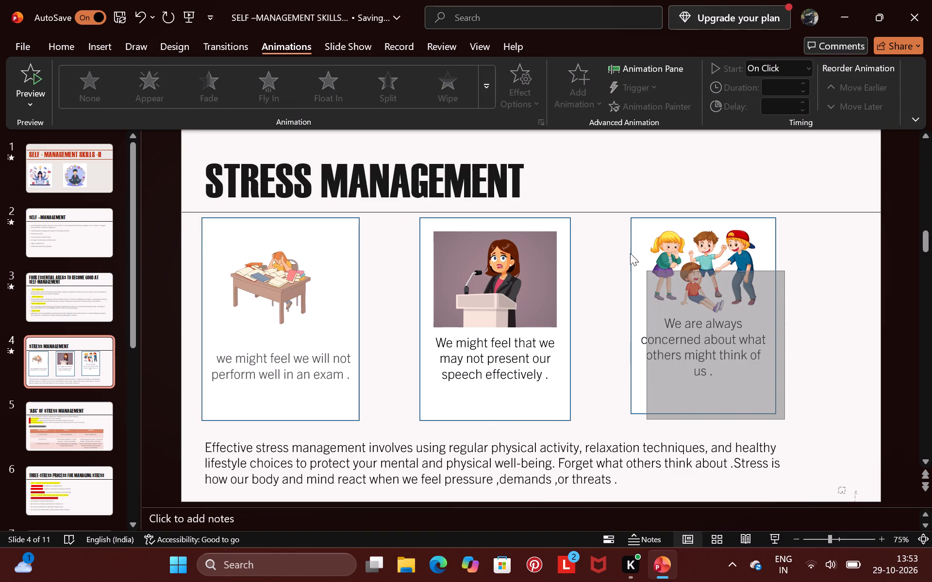
pyautogui.moveTo(630, 253); pyautogui.dragTo(606, 215)
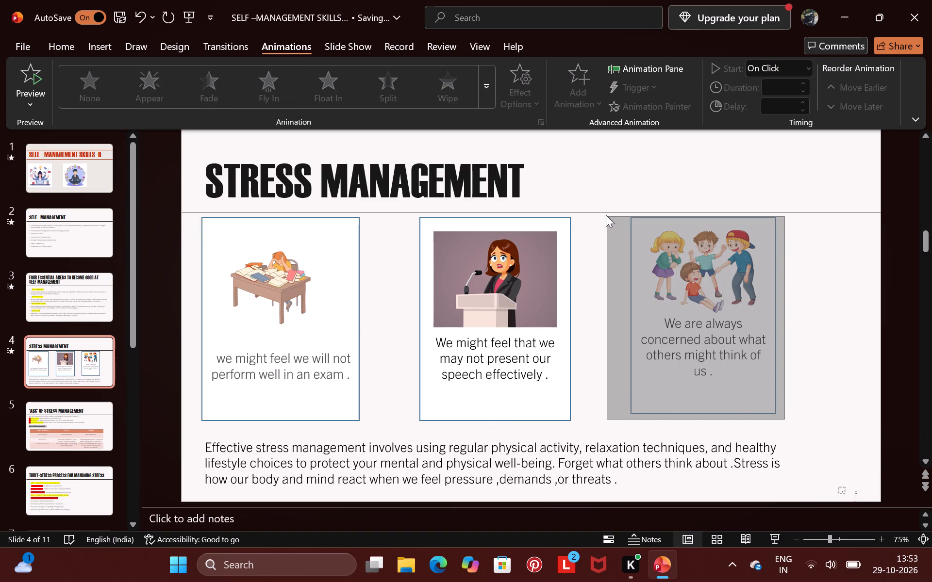
pyautogui.moveTo(606, 215); pyautogui.dragTo(605, 213)
pyautogui.click(293, 96)
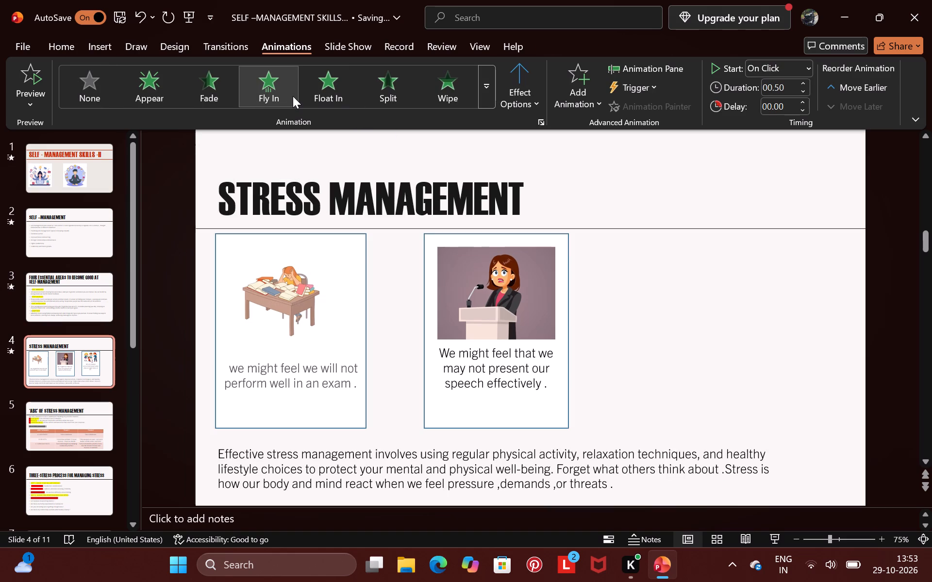
# Apply the Fly In animation to the "Effective stress management" paragraph at the bottom of slide 4.
pyautogui.click(414, 471)
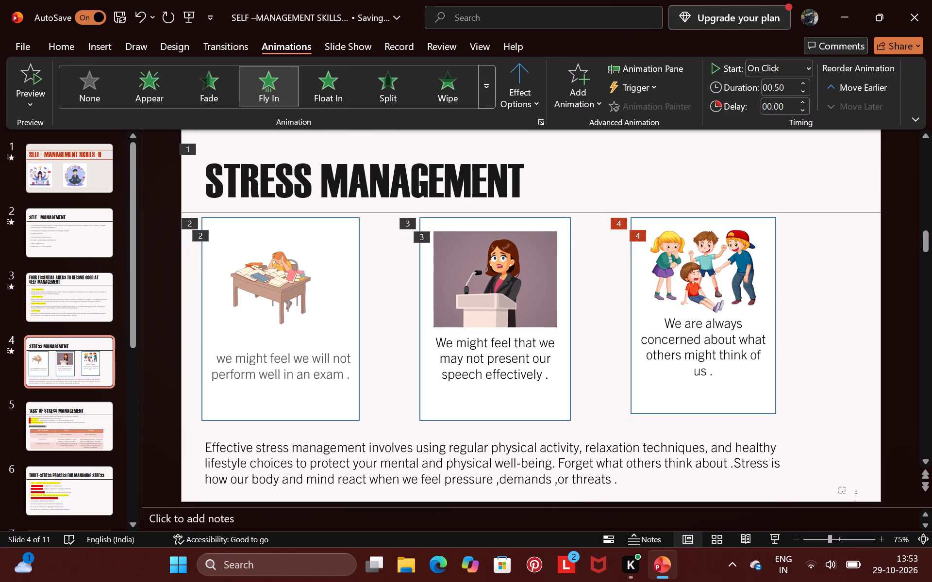
pyautogui.moveTo(206, 443); pyautogui.dragTo(364, 478)
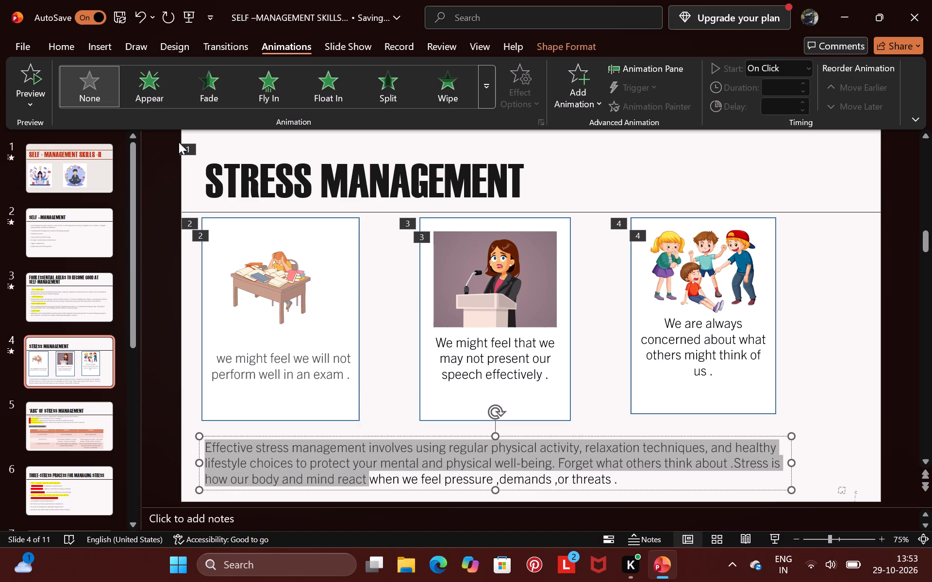
pyautogui.click(265, 87)
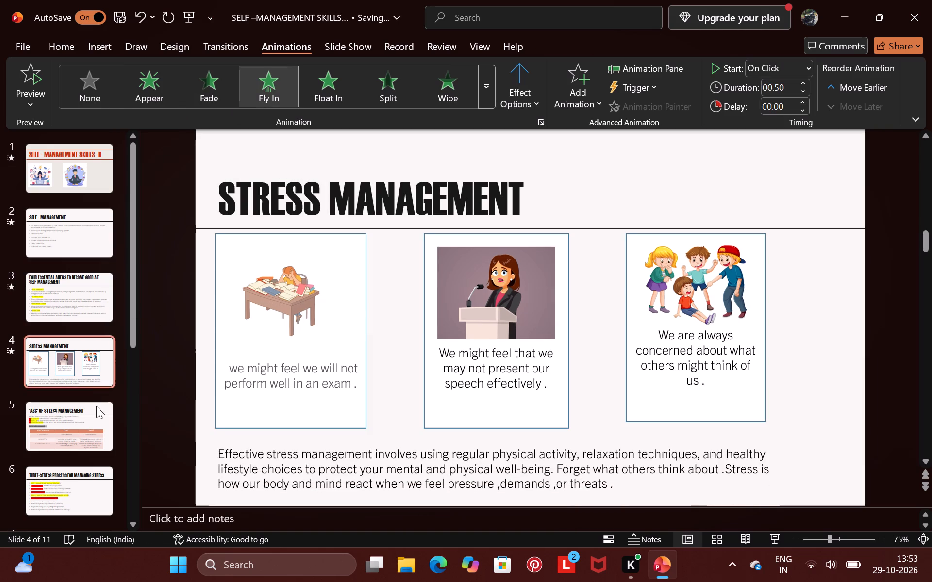
# On slide 5, apply the Fade animation to the "'ABC' OF STRESS MANAGEMENT" title and to the "The ABC framework is like a roadmap" line.
pyautogui.click(96, 406)
pyautogui.click(219, 175)
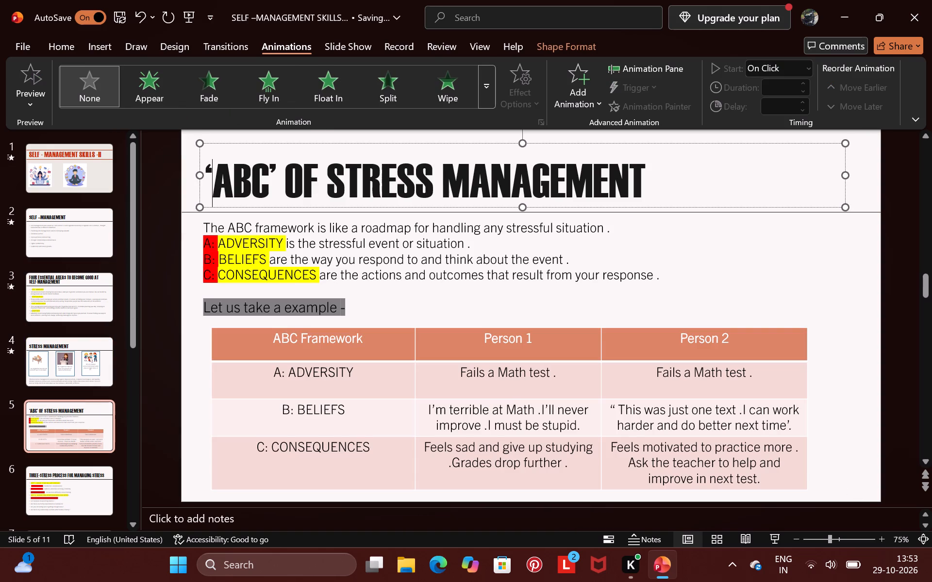
pyautogui.click(206, 83)
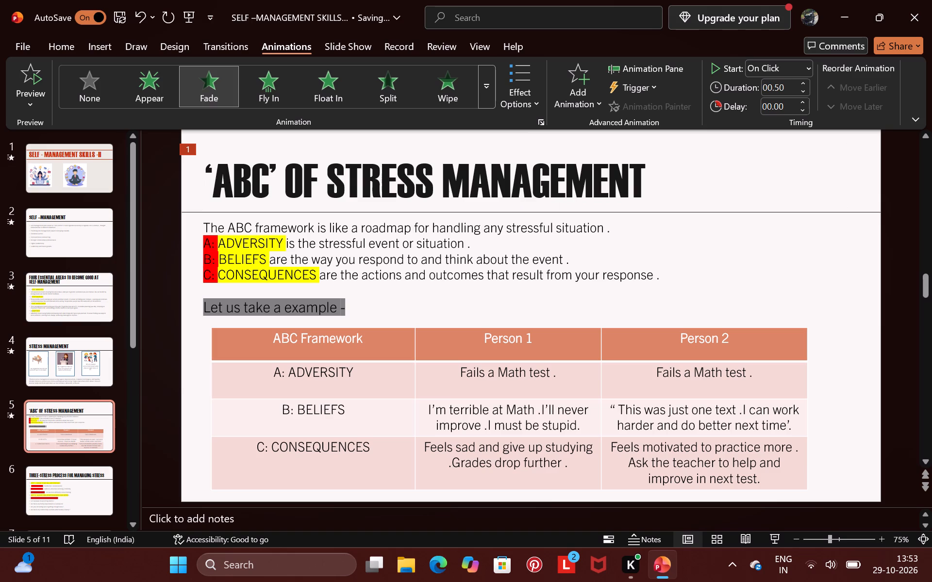
pyautogui.moveTo(205, 228); pyautogui.dragTo(590, 235)
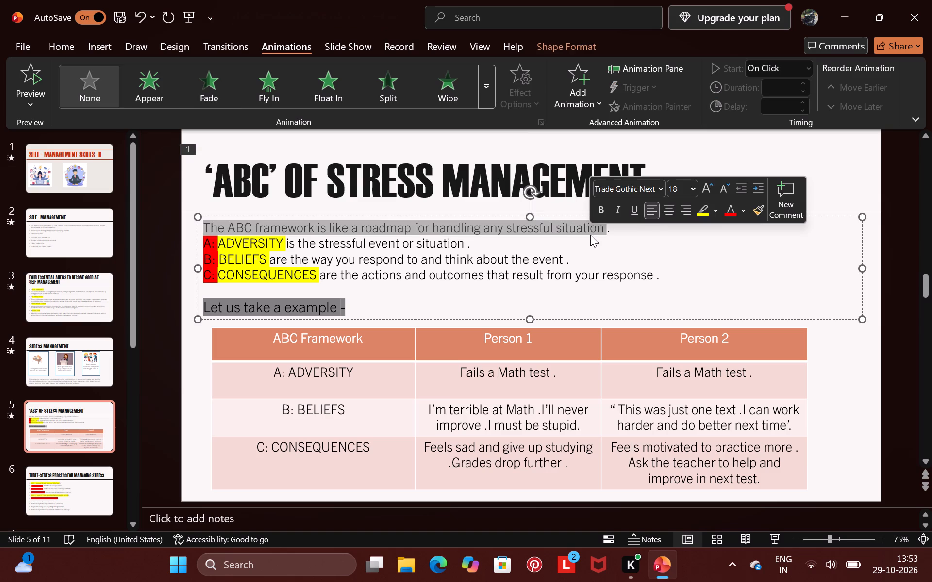
pyautogui.click(222, 89)
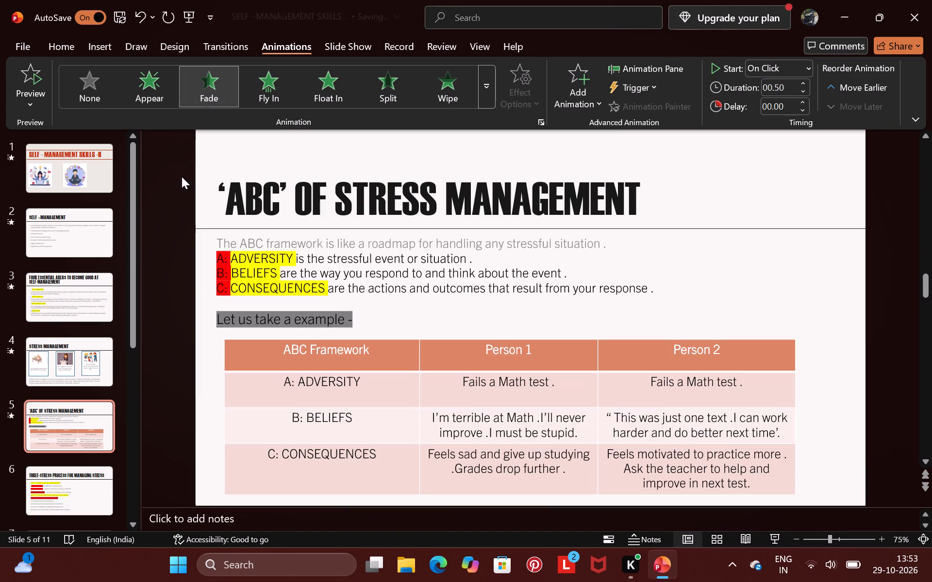
# Apply the Fly In animation to the "A: ADVERSITY is the stressful event or situation" line on slide 5.
pyautogui.moveTo(224, 253); pyautogui.dragTo(332, 241)
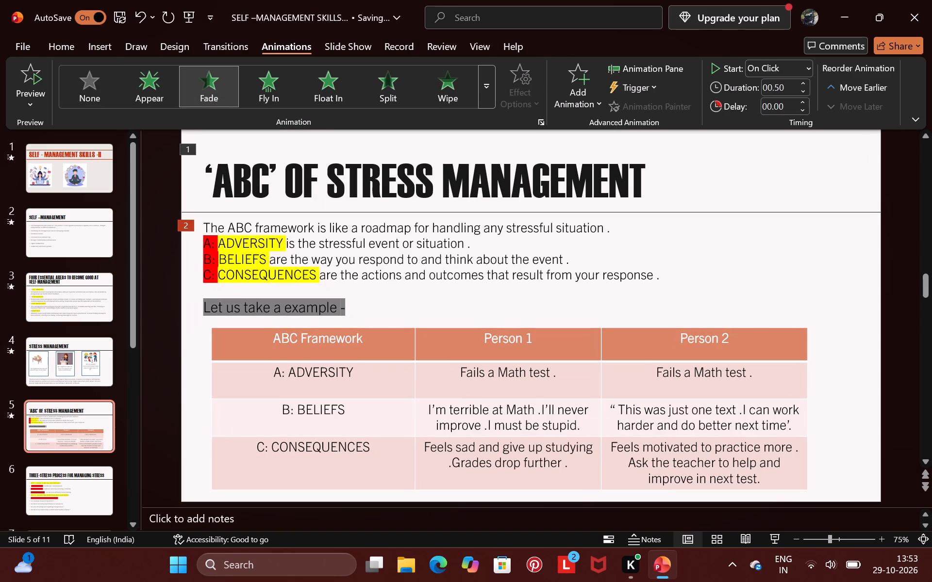
pyautogui.moveTo(332, 241); pyautogui.dragTo(462, 244)
pyautogui.moveTo(462, 244); pyautogui.dragTo(198, 236)
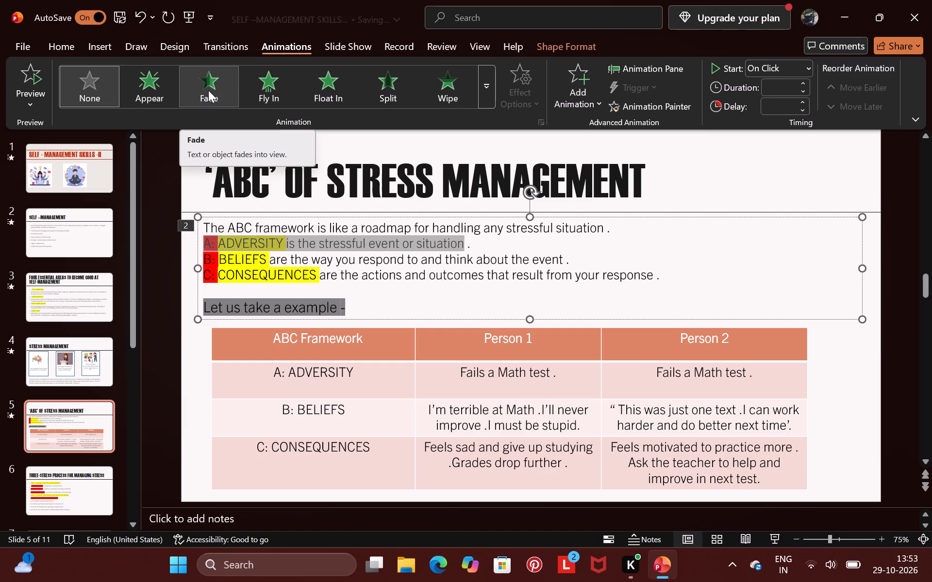
pyautogui.click(264, 93)
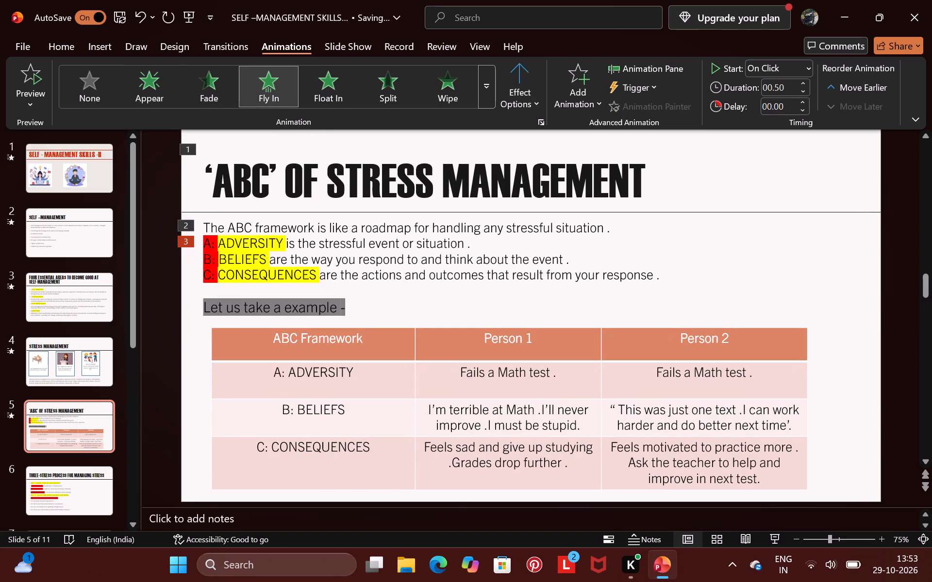
# Apply the Fade animation to slide 5's "B: BELIEFS are the way you respond to and think about the event" line.
pyautogui.moveTo(567, 266); pyautogui.dragTo(134, 260)
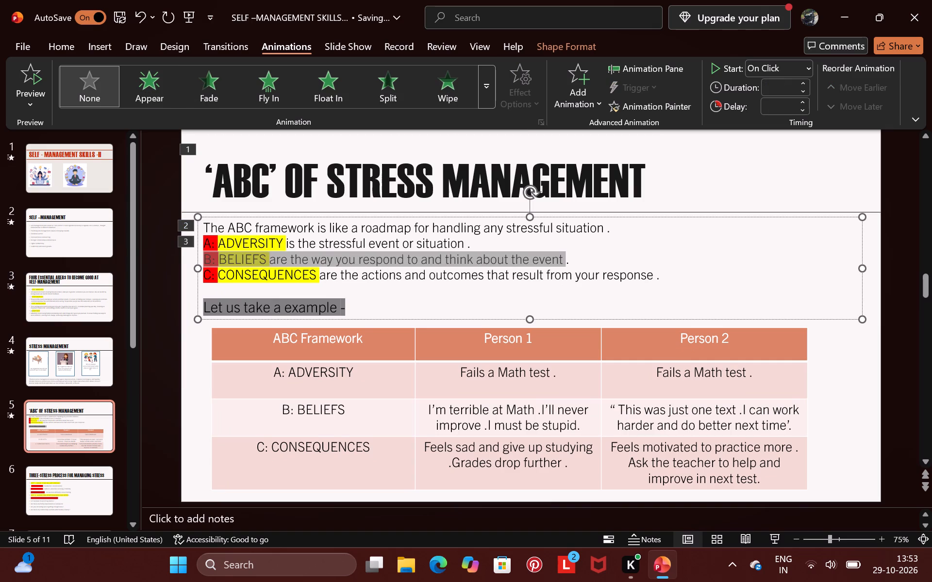
pyautogui.moveTo(134, 260); pyautogui.dragTo(123, 259)
pyautogui.click(202, 94)
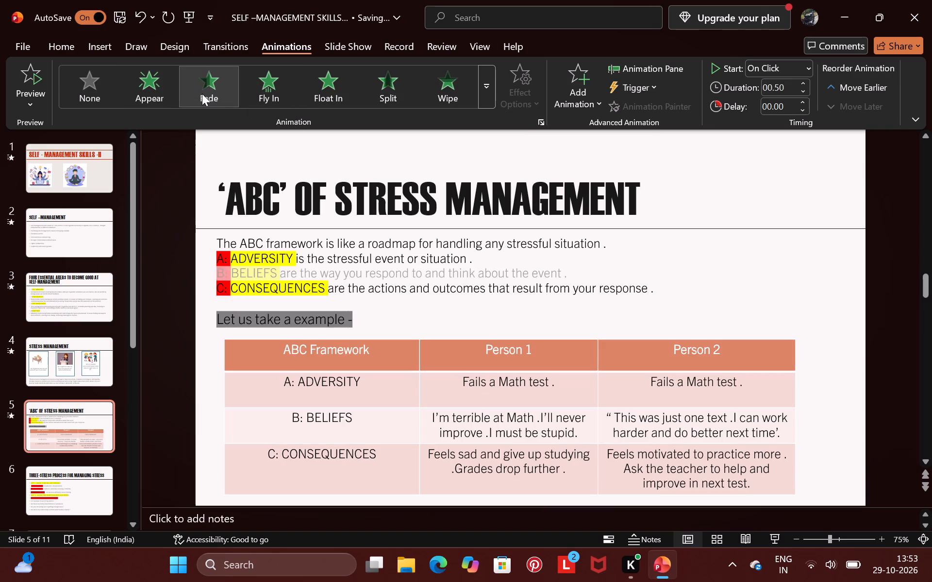
# Apply the Fly In animation to slide 5's "C: CONSEQUENCES are the actions and outcomes" line.
pyautogui.moveTo(666, 293); pyautogui.dragTo(666, 284)
pyautogui.moveTo(666, 287); pyautogui.dragTo(666, 297)
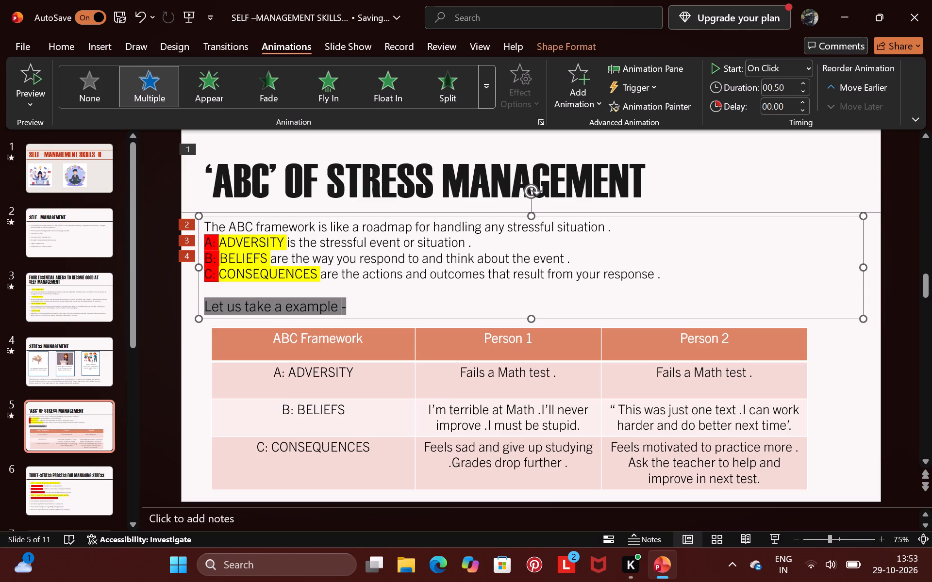
pyautogui.click(662, 272)
pyautogui.moveTo(656, 273); pyautogui.dragTo(262, 268)
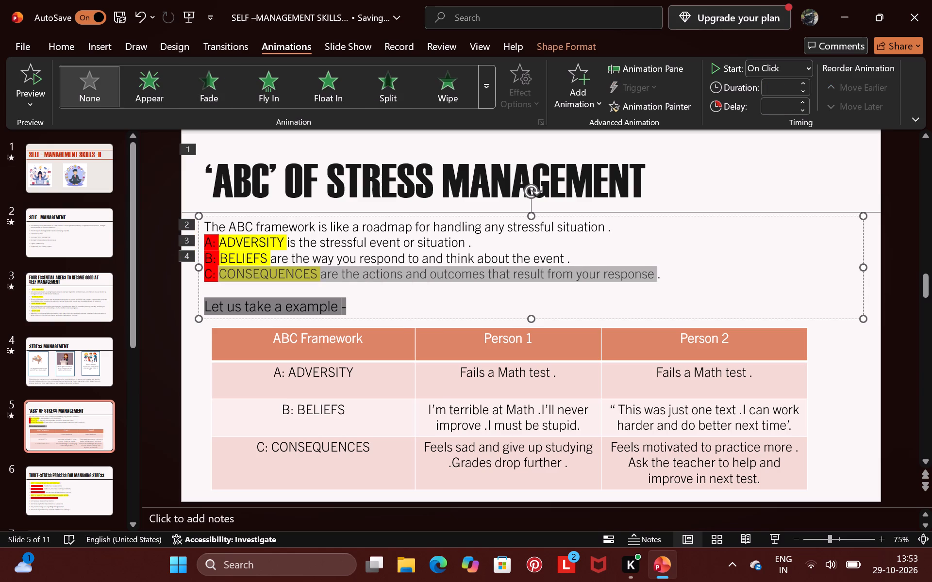
pyautogui.moveTo(262, 268); pyautogui.dragTo(162, 269)
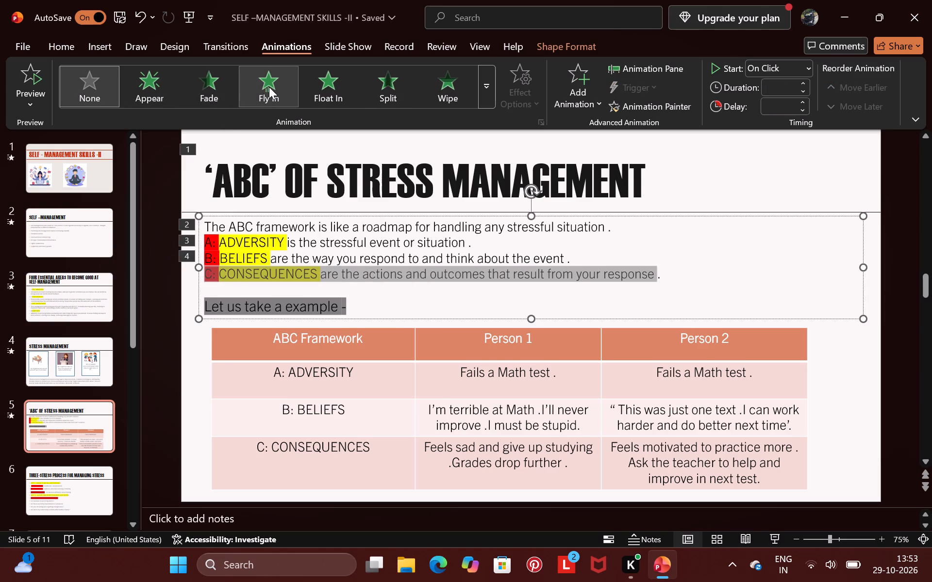
pyautogui.click(269, 87)
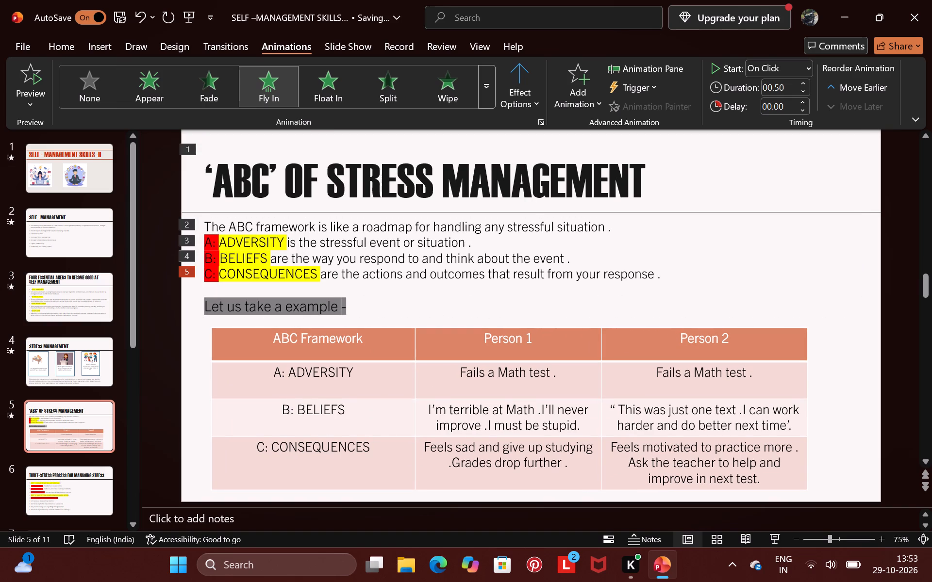
# Apply the Fly In animation to the "Let us take a example -" line on slide 5.
pyautogui.moveTo(361, 298); pyautogui.dragTo(204, 301)
pyautogui.moveTo(204, 301); pyautogui.dragTo(275, 307)
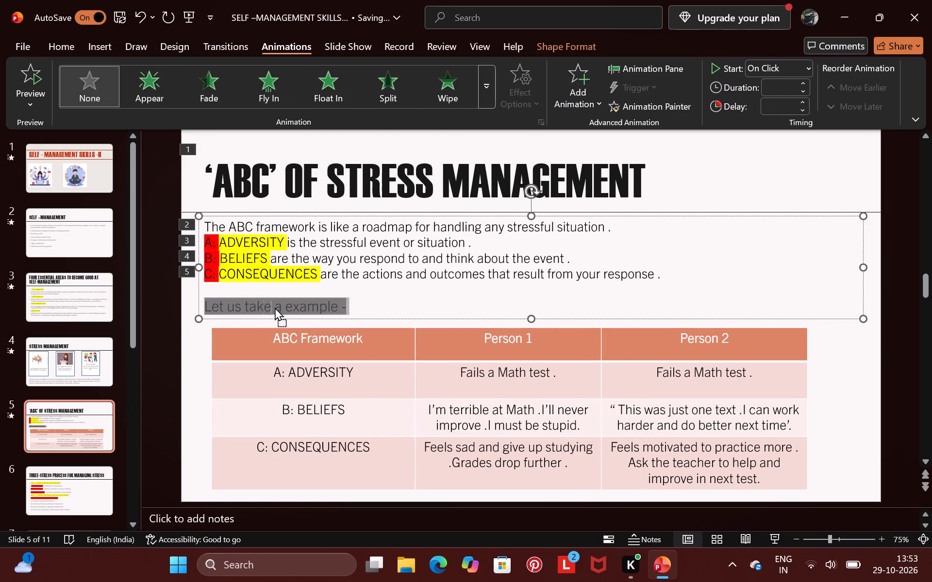
pyautogui.moveTo(275, 307); pyautogui.dragTo(266, 306)
pyautogui.click(266, 306)
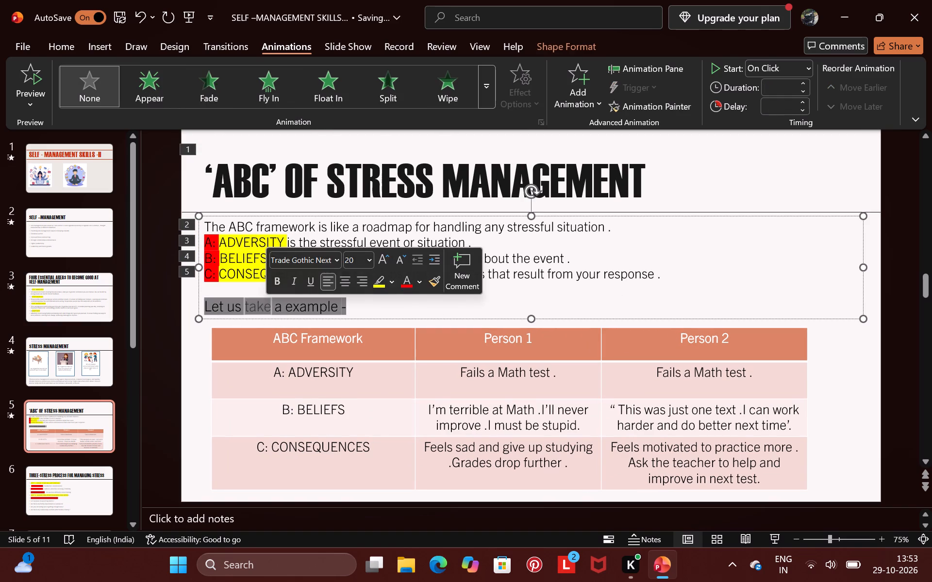
pyautogui.moveTo(352, 307); pyautogui.dragTo(256, 309)
pyautogui.click(262, 106)
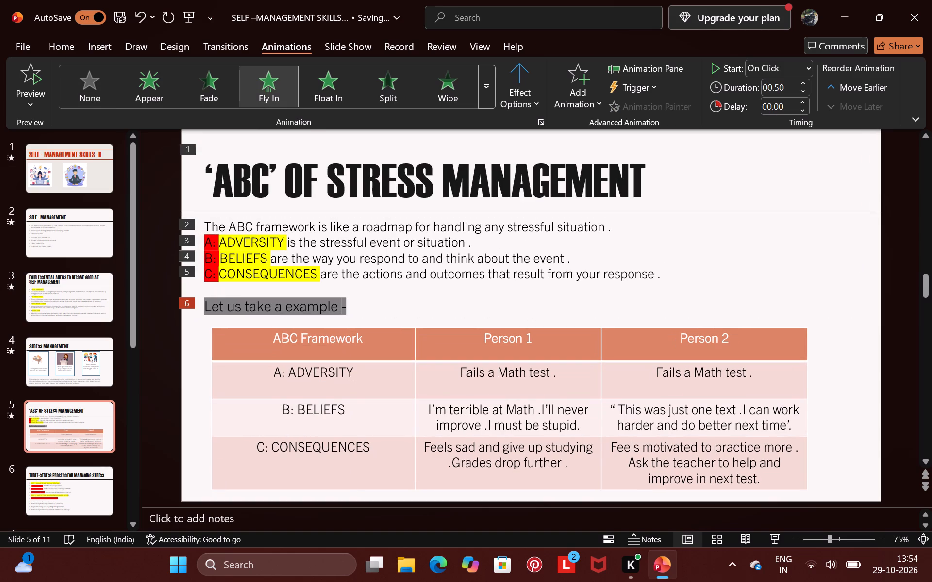
# Shift slide 5's ABC Framework table slightly left to line up with the text above and apply the Fade animation to it.
pyautogui.moveTo(199, 324); pyautogui.dragTo(449, 442)
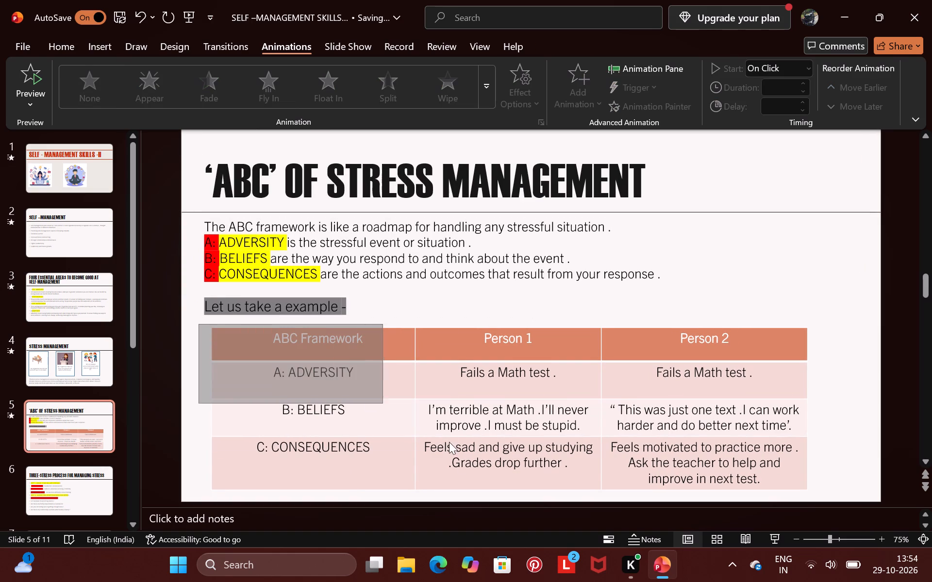
pyautogui.moveTo(449, 442); pyautogui.dragTo(823, 495)
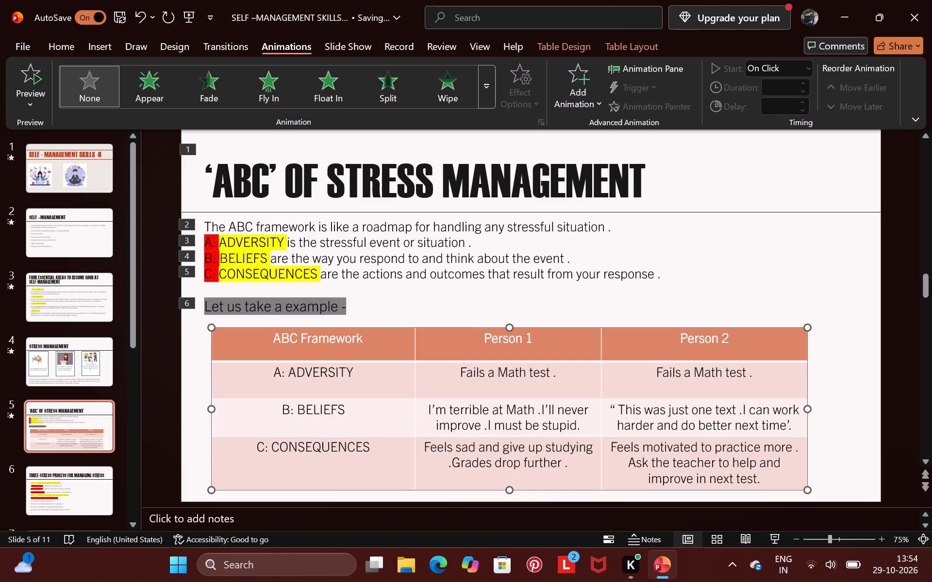
pyautogui.click(528, 334)
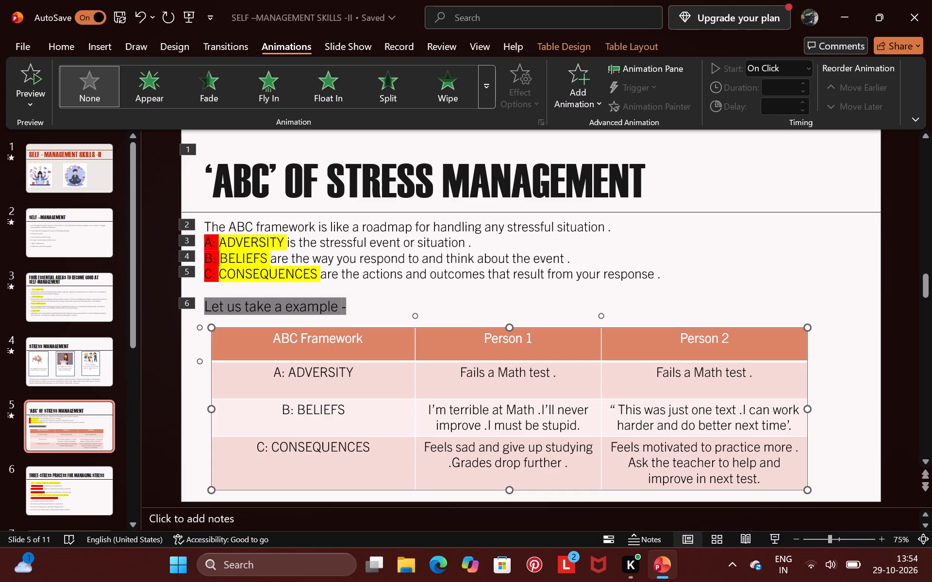
pyautogui.moveTo(564, 330); pyautogui.dragTo(574, 318)
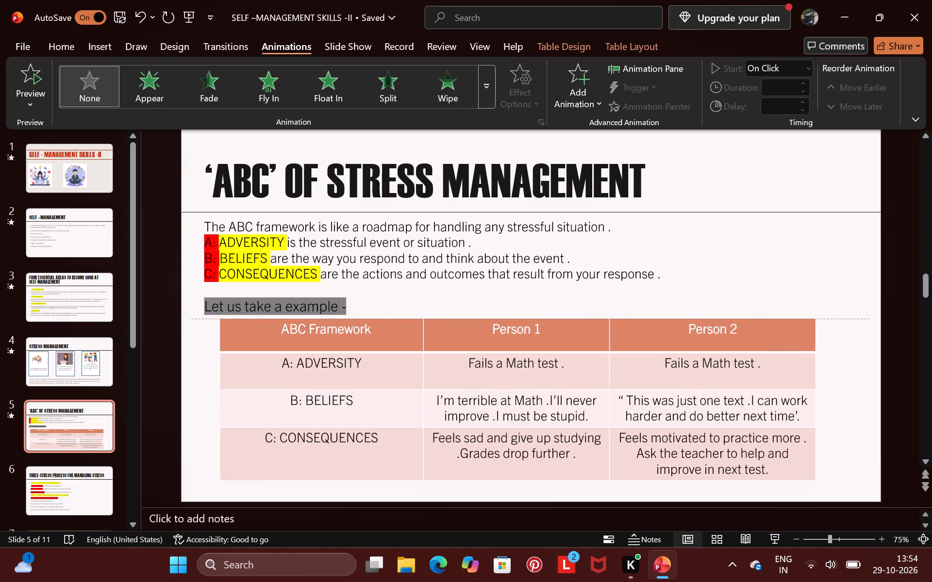
pyautogui.moveTo(574, 318); pyautogui.dragTo(557, 329)
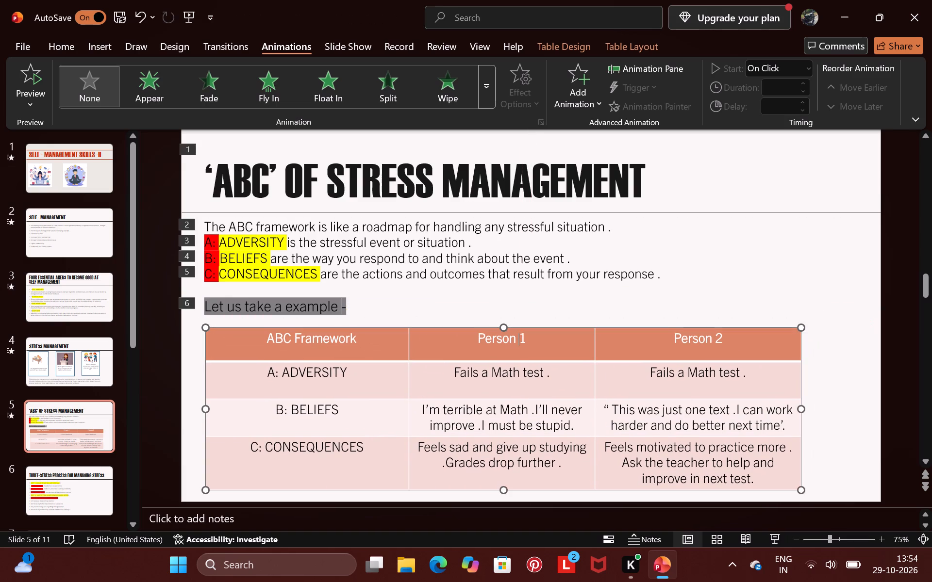
pyautogui.click(227, 91)
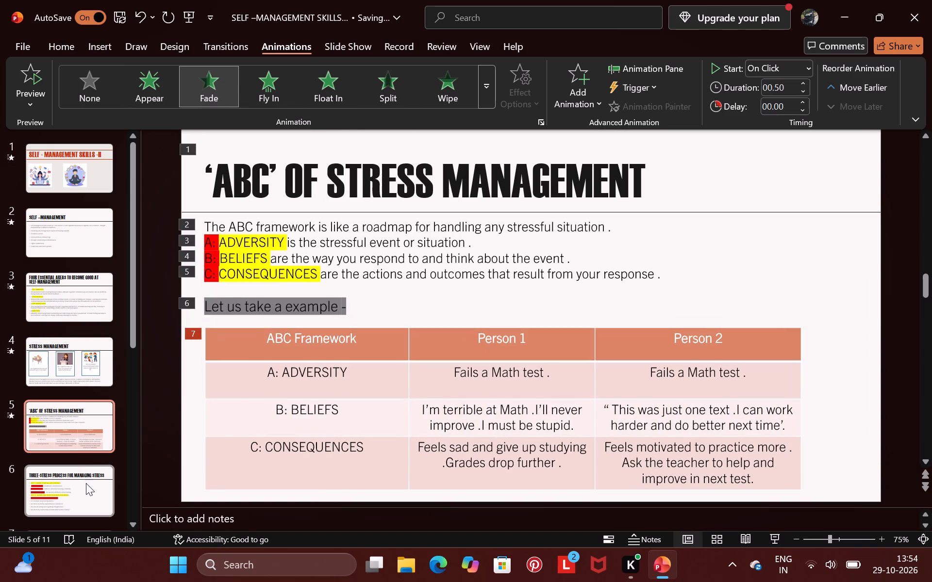
# On slide 6, apply the Appear animation to the "THREE-STRESS PROCESS FOR MANAGING STRESS" title.
pyautogui.click(86, 484)
pyautogui.click(336, 171)
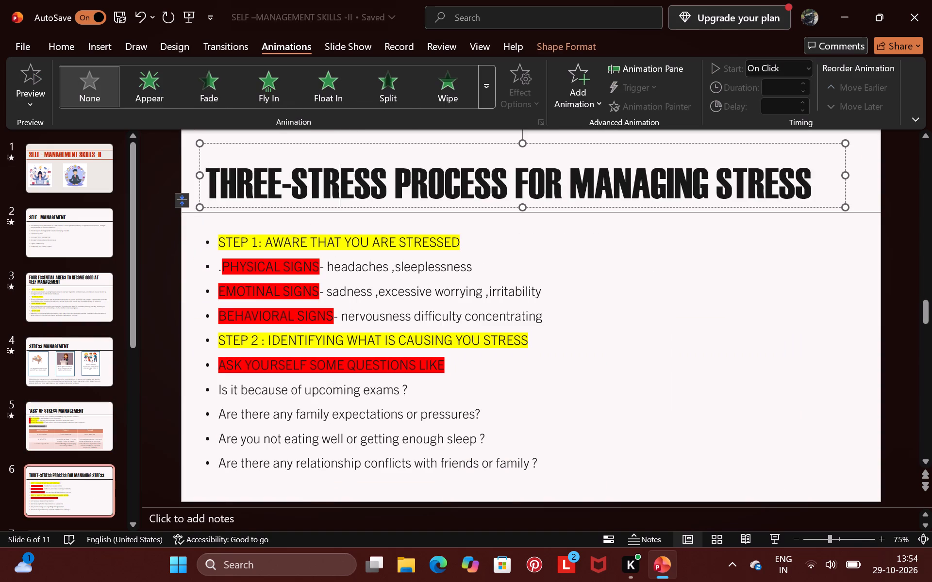
pyautogui.click(133, 87)
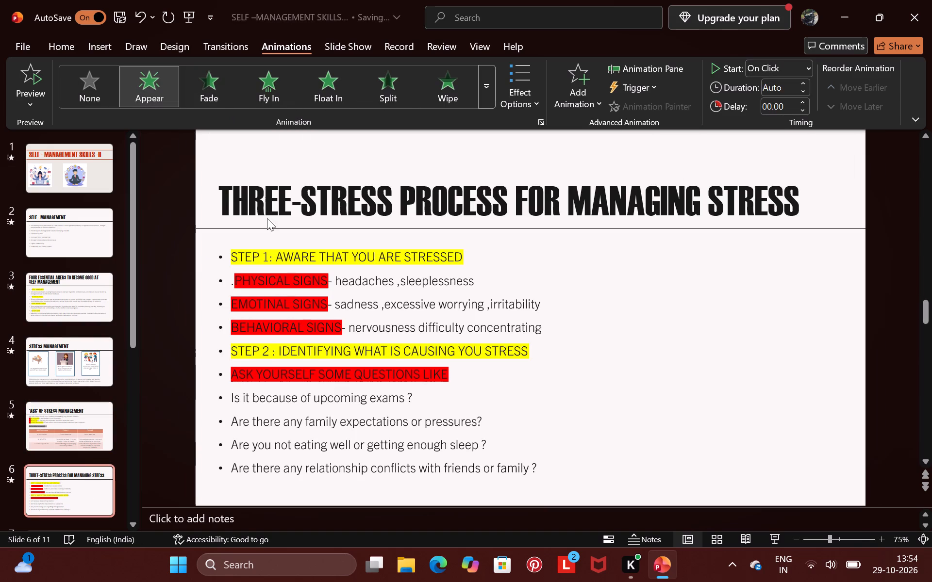
# Apply the Fly In animation to the "STEP 1: AWARE THAT YOU ARE STRESSED" line on slide 6.
pyautogui.click(293, 253)
pyautogui.moveTo(217, 240); pyautogui.dragTo(218, 240)
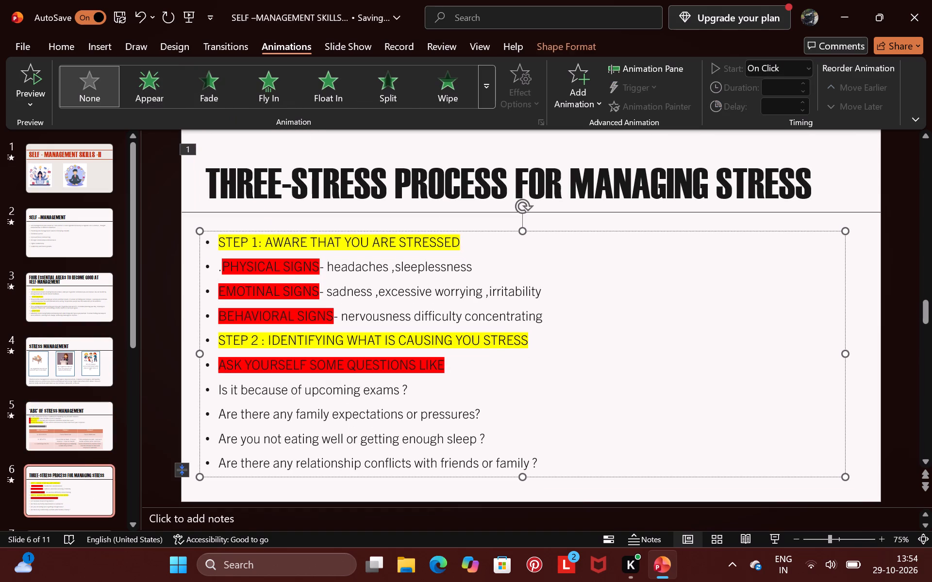
pyautogui.moveTo(218, 240); pyautogui.dragTo(451, 235)
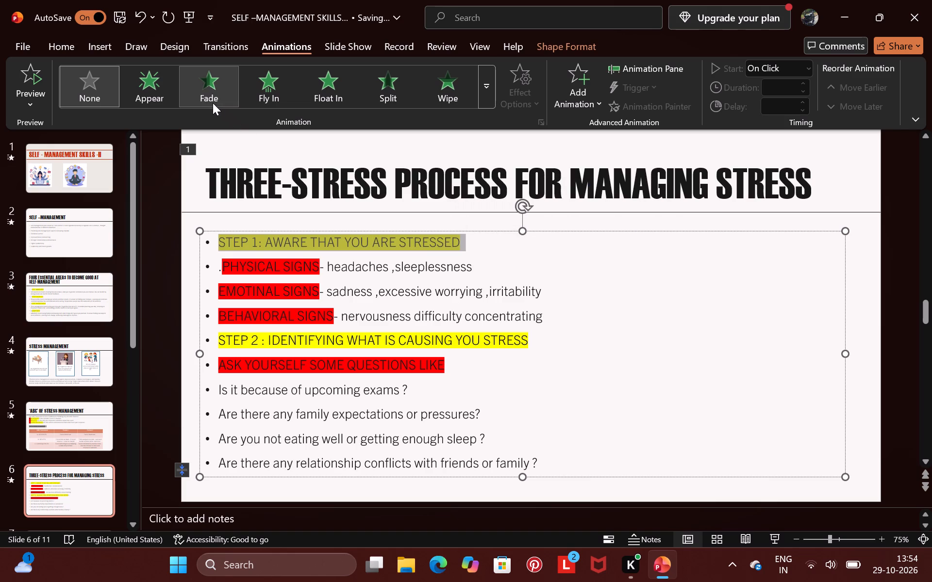
pyautogui.click(253, 91)
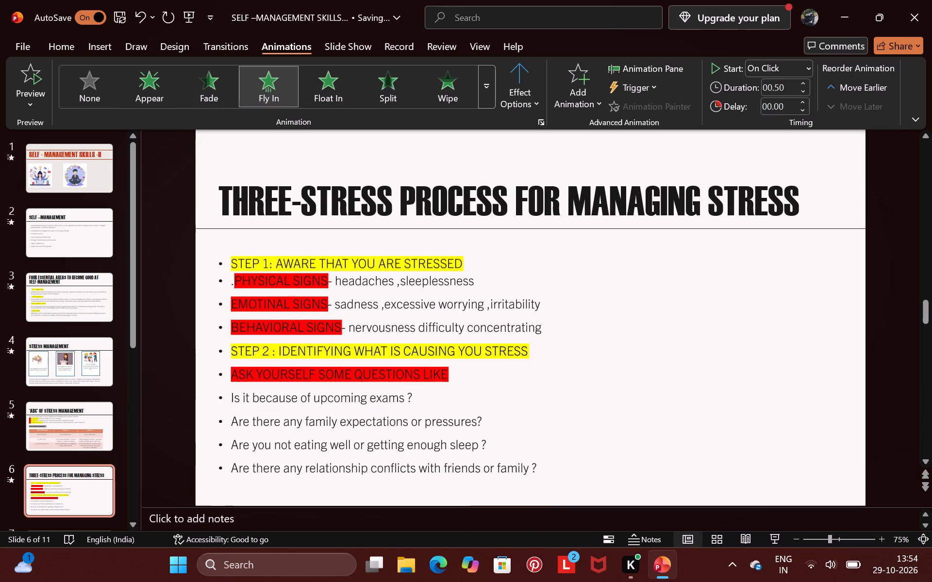
# Apply the Wipe animation separately to slide 6's "PHYSICAL SIGNS", "EMOTINAL SIGNS" and "BEHAVIORAL SIGNS" lines.
pyautogui.moveTo(237, 278); pyautogui.dragTo(245, 265)
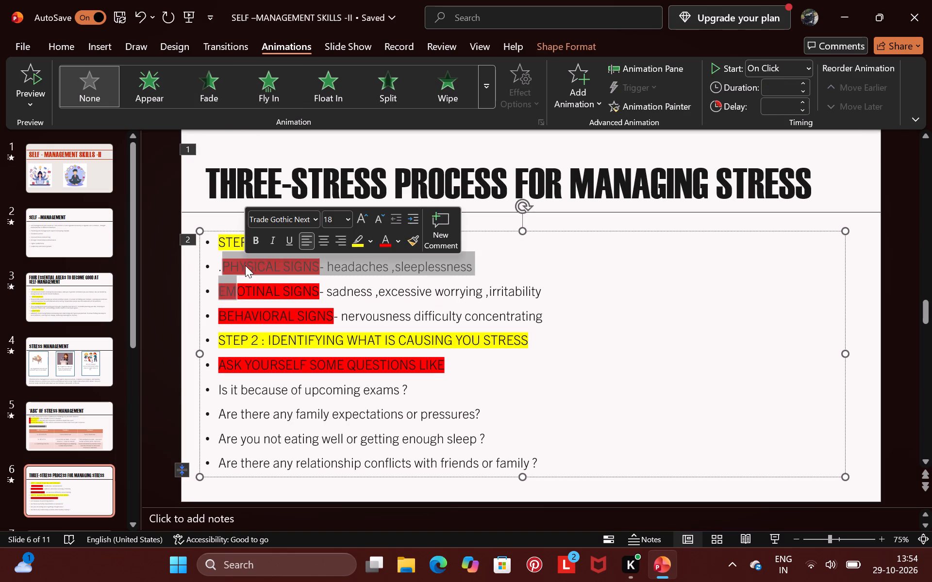
pyautogui.click(222, 258)
pyautogui.moveTo(221, 259); pyautogui.dragTo(415, 263)
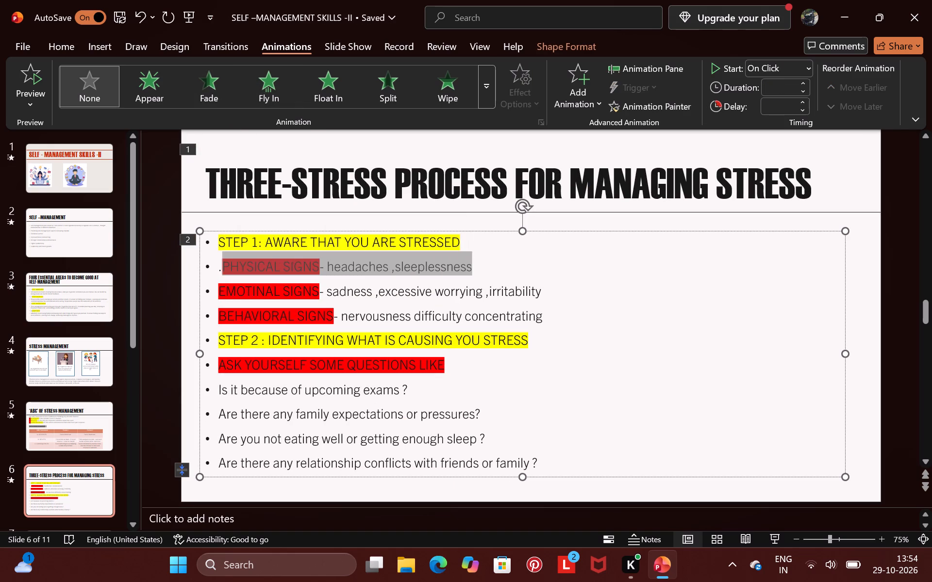
pyautogui.moveTo(415, 263); pyautogui.dragTo(433, 268)
pyautogui.click(452, 92)
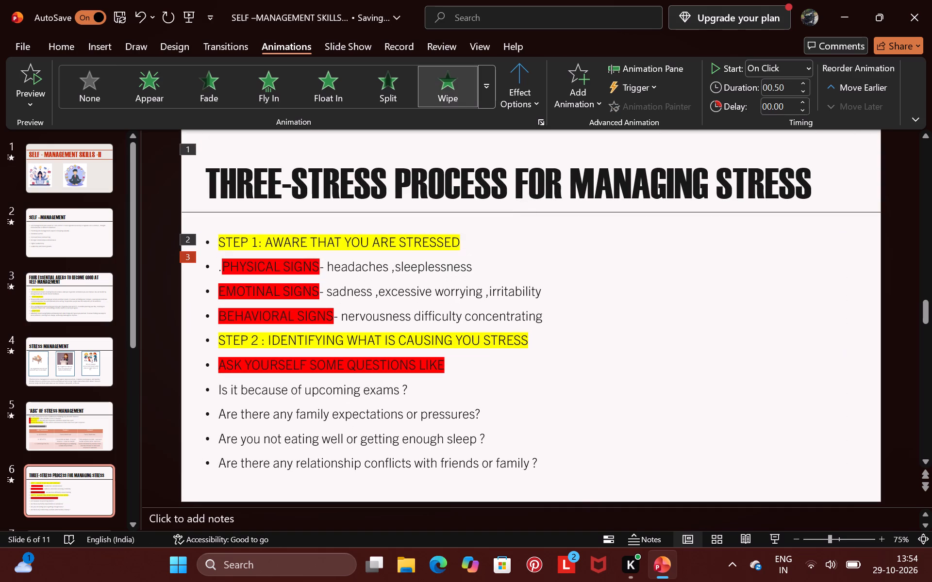
pyautogui.moveTo(216, 286); pyautogui.dragTo(520, 288)
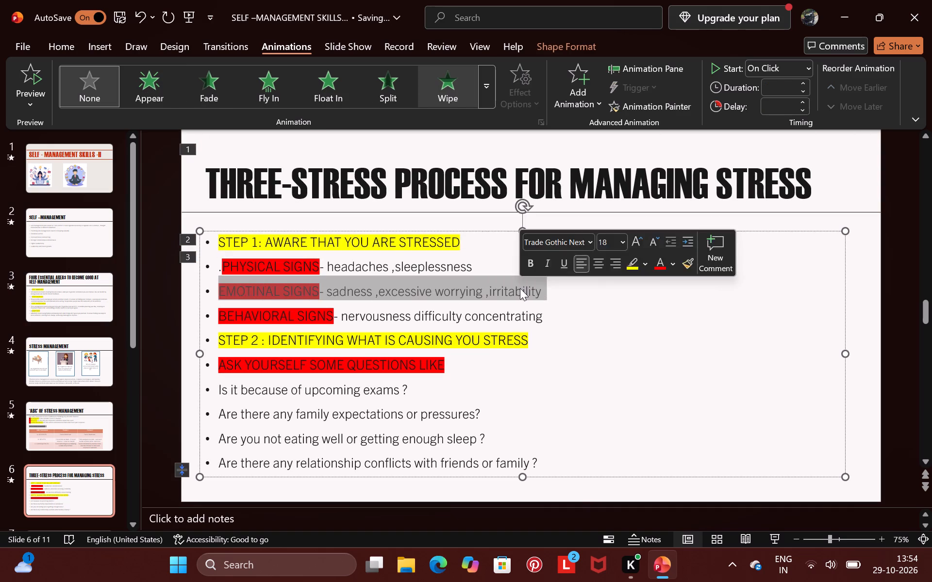
pyautogui.click(452, 83)
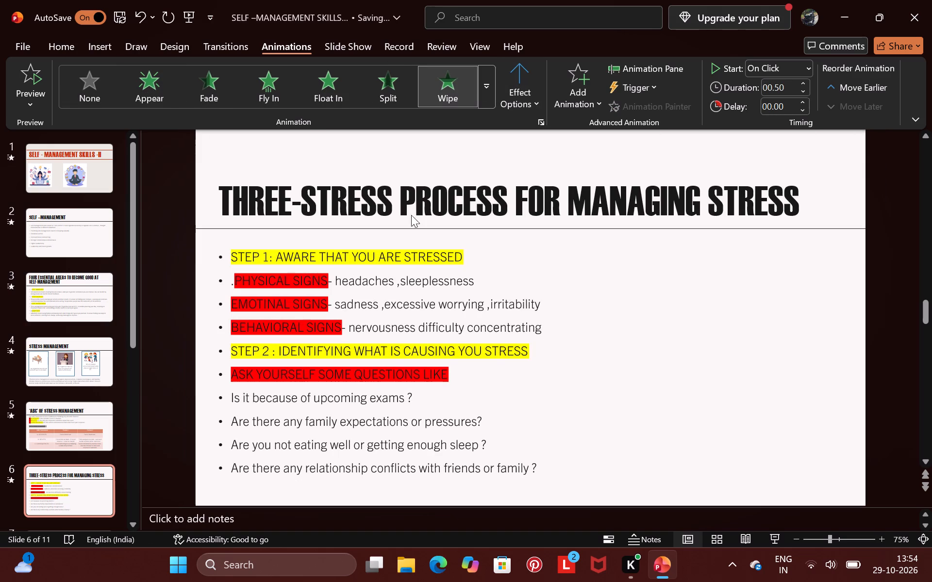
pyautogui.moveTo(215, 314); pyautogui.dragTo(320, 314)
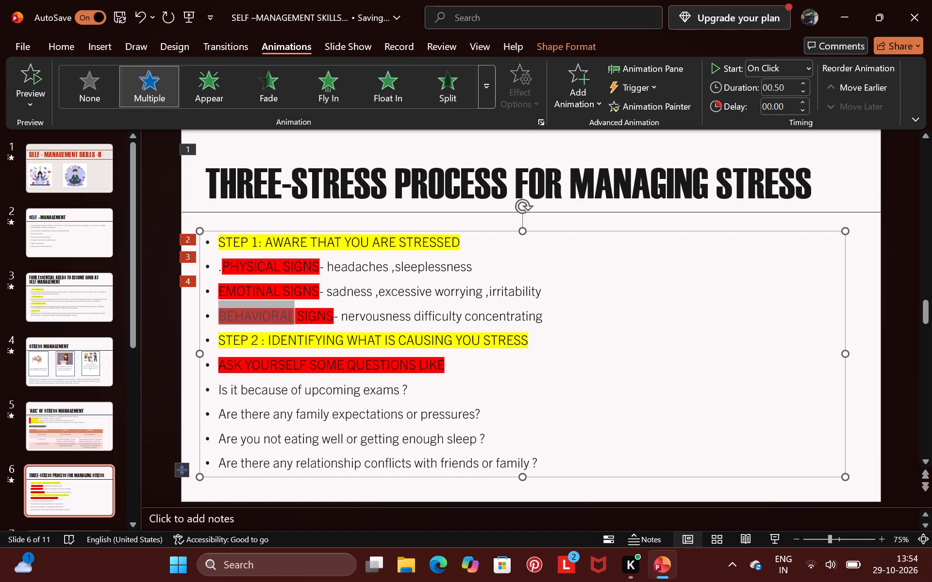
pyautogui.moveTo(320, 314); pyautogui.dragTo(529, 323)
pyautogui.click(446, 107)
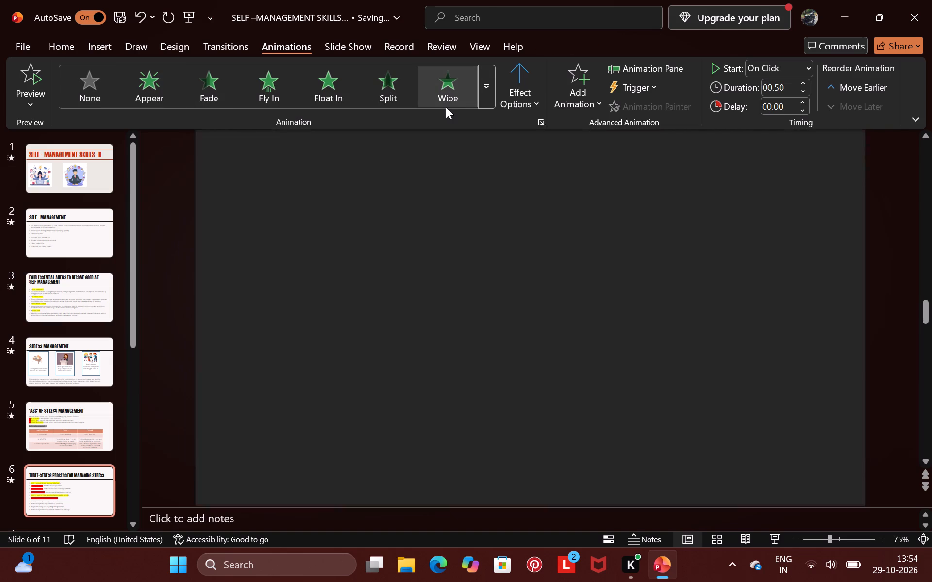
# Apply the Wipe animation to the "STEP 2 : IDENTIFYING WHAT IS CAUSING YOU STRESS" line on slide 6.
pyautogui.moveTo(231, 354); pyautogui.dragTo(410, 351)
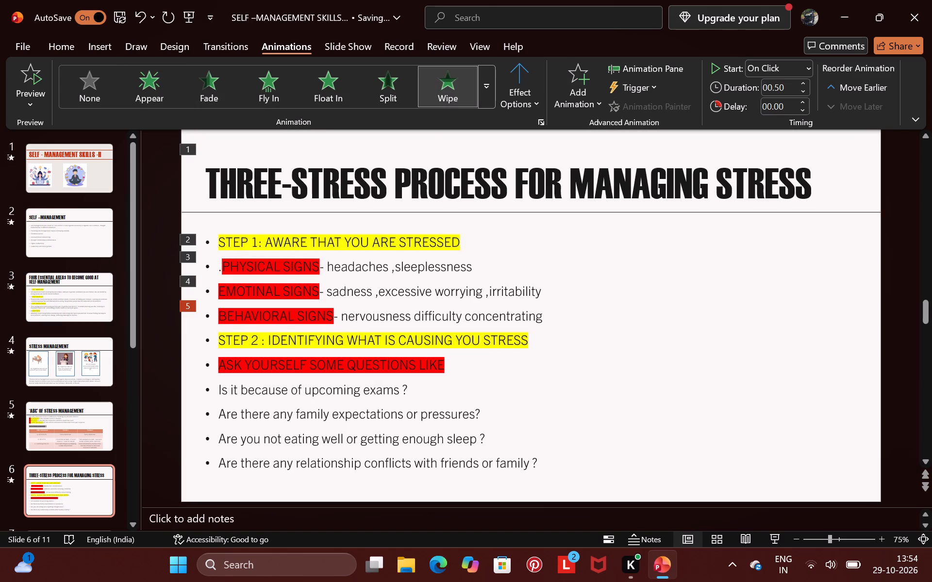
pyautogui.moveTo(410, 351); pyautogui.dragTo(213, 340)
pyautogui.moveTo(213, 340); pyautogui.dragTo(530, 357)
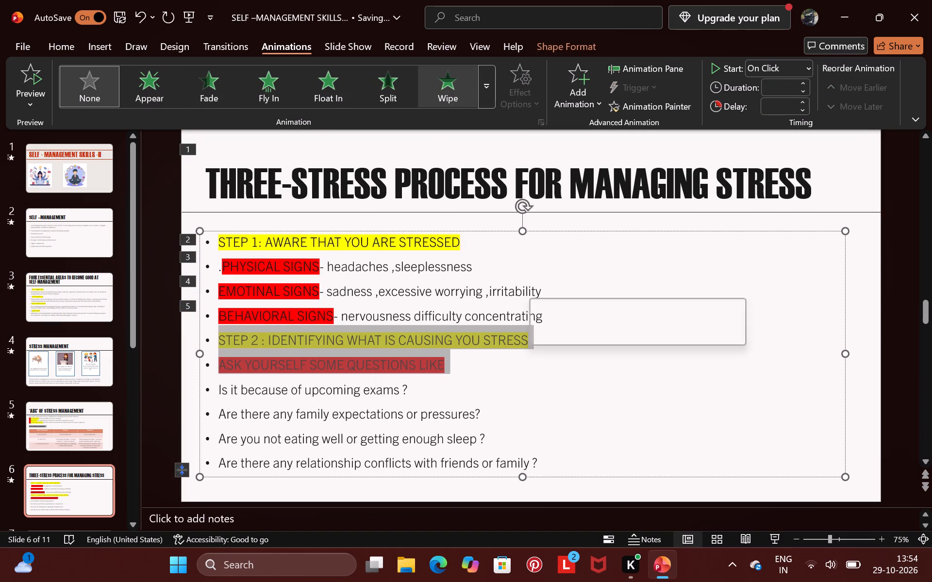
pyautogui.click(511, 360)
pyautogui.moveTo(537, 339); pyautogui.dragTo(219, 342)
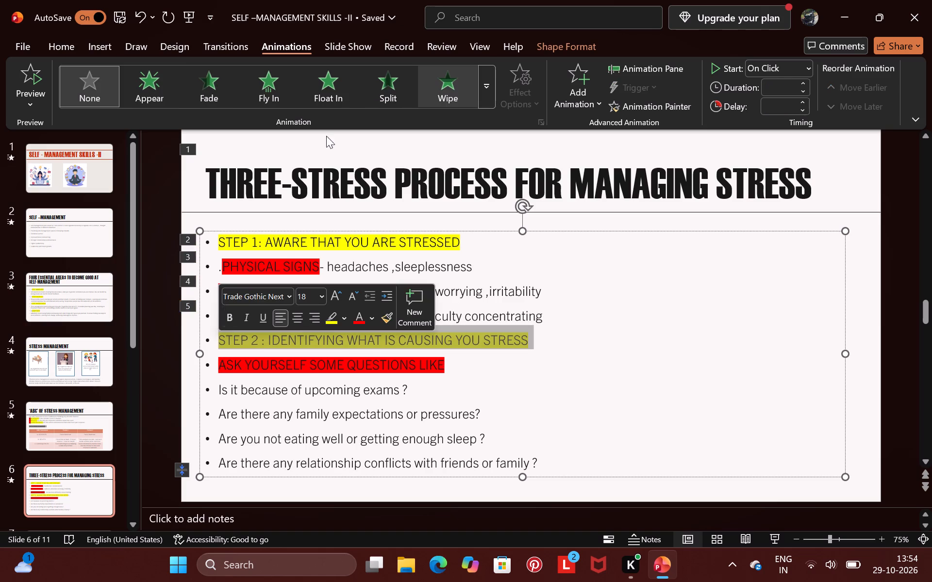
pyautogui.click(435, 86)
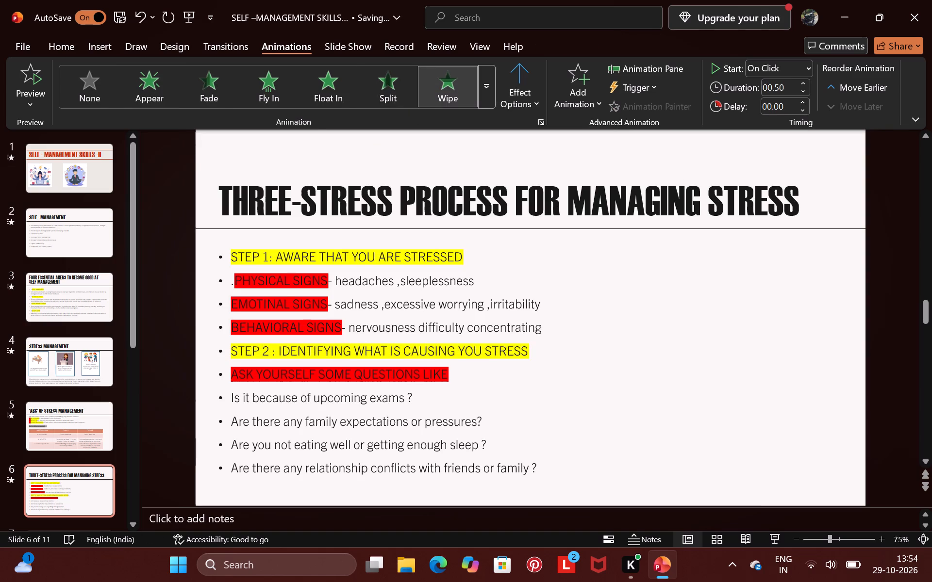
# Apply the Wipe animation to slide 6's "ASK YOURSELF SOME QUESTIONS LIKE" line.
pyautogui.moveTo(449, 375); pyautogui.dragTo(409, 389)
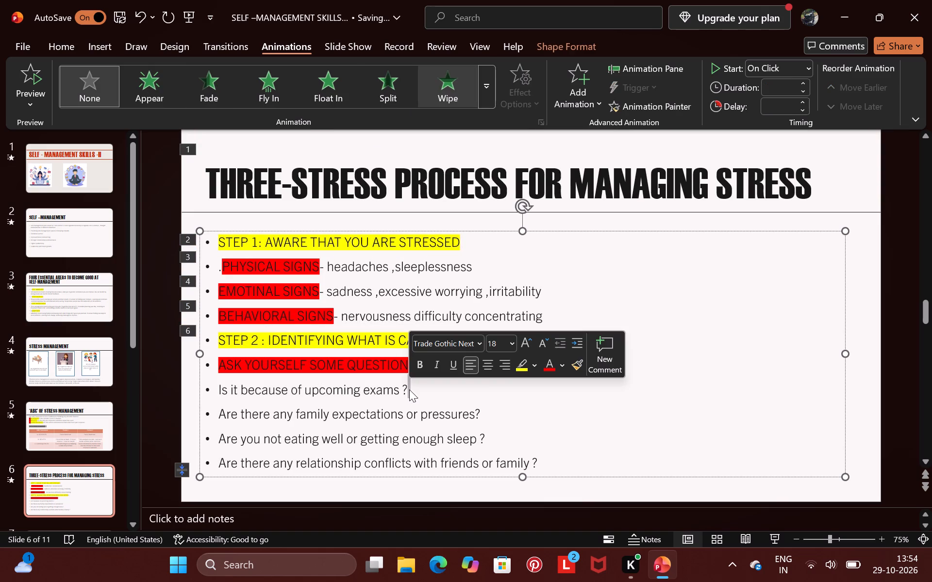
pyautogui.click(444, 390)
pyautogui.moveTo(444, 370); pyautogui.dragTo(266, 367)
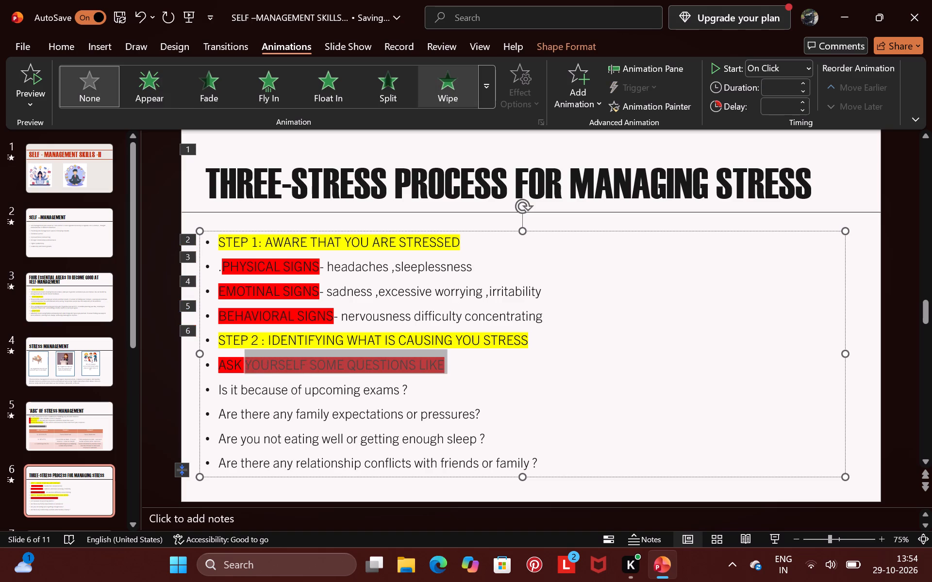
pyautogui.moveTo(266, 367); pyautogui.dragTo(169, 379)
pyautogui.click(443, 81)
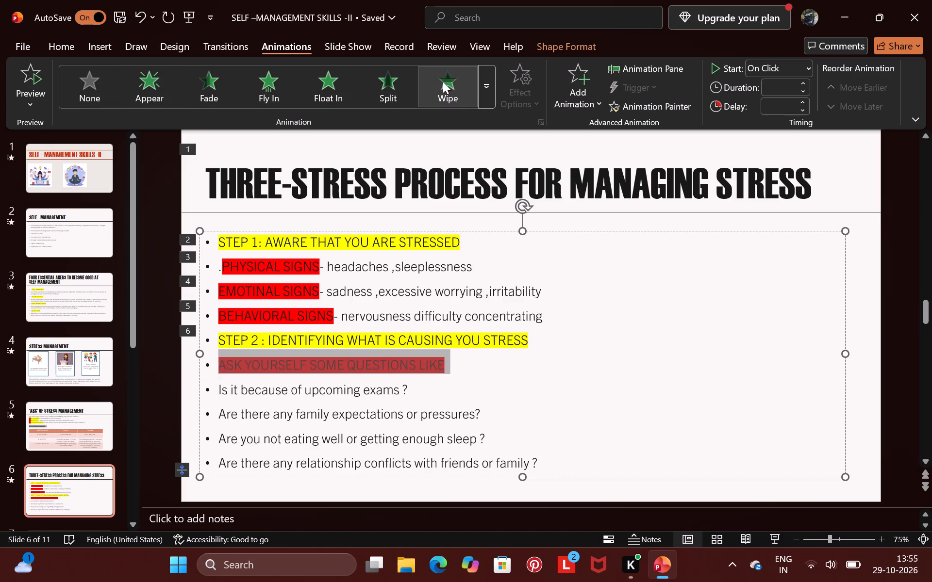
# Apply the Wipe animation separately to slide 6's "Is it because of upcoming exams ?" and "Are there any family expectations or pressures?" lines.
pyautogui.moveTo(427, 403); pyautogui.dragTo(263, 396)
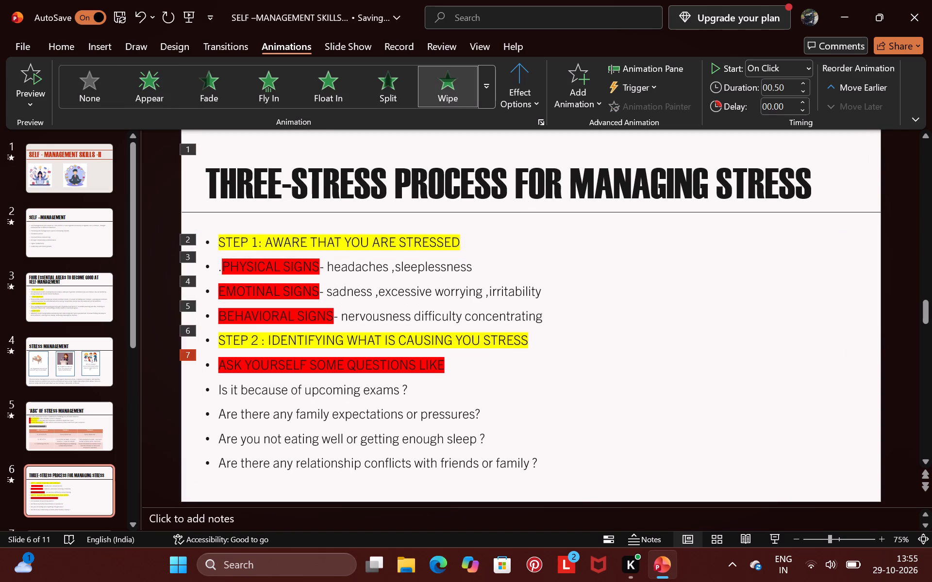
pyautogui.moveTo(263, 396); pyautogui.dragTo(419, 393)
pyautogui.moveTo(419, 393); pyautogui.dragTo(220, 388)
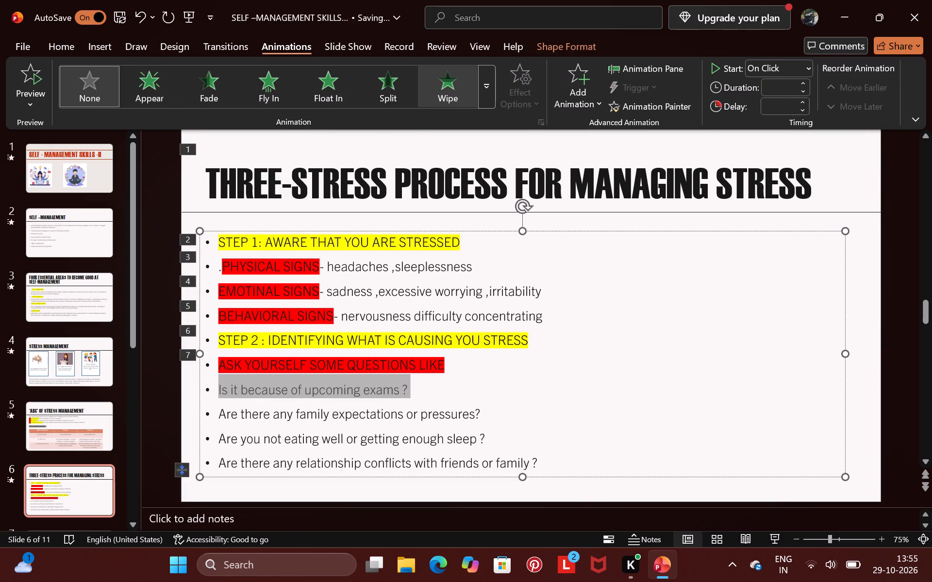
pyautogui.moveTo(220, 388); pyautogui.dragTo(219, 388)
pyautogui.click(453, 76)
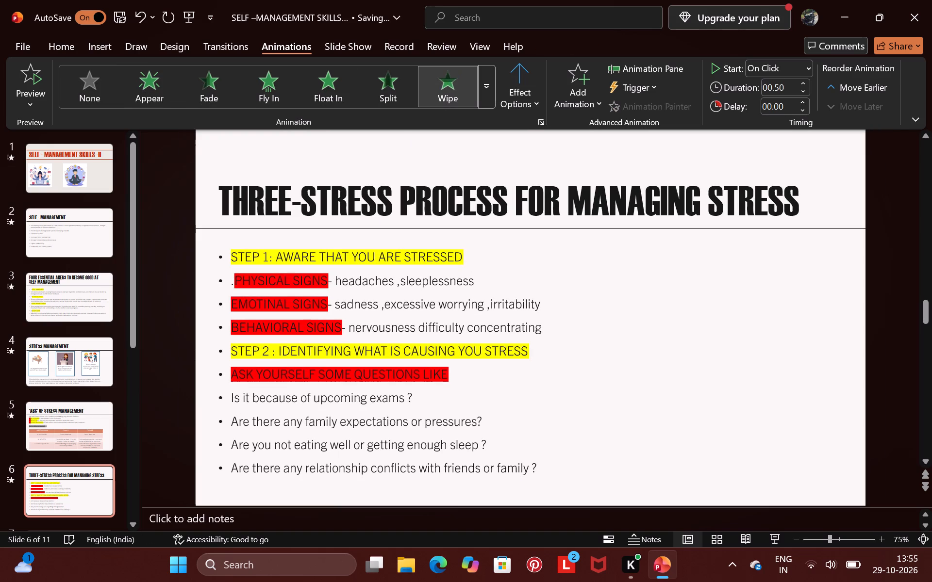
pyautogui.moveTo(502, 423); pyautogui.dragTo(478, 420)
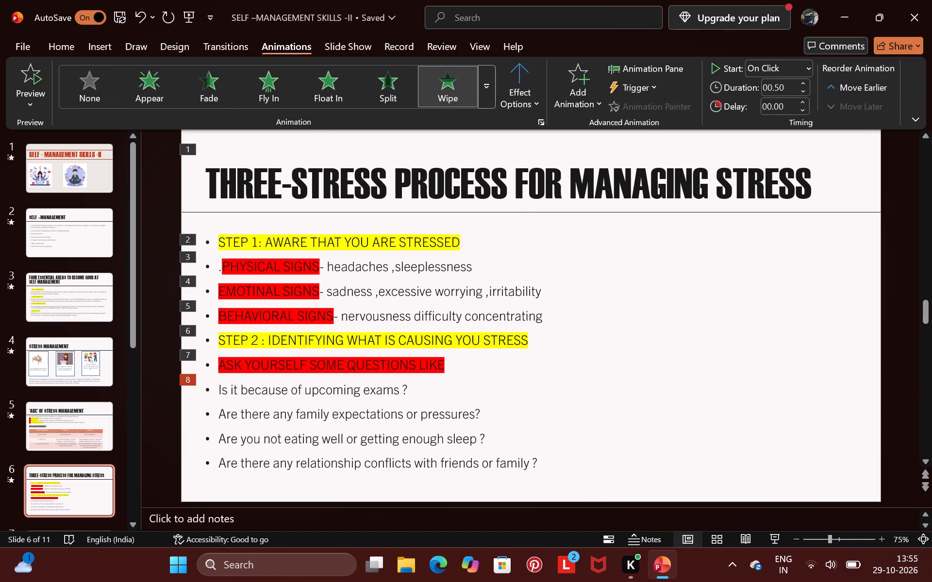
pyautogui.moveTo(478, 420); pyautogui.dragTo(481, 415)
pyautogui.moveTo(481, 415); pyautogui.dragTo(215, 418)
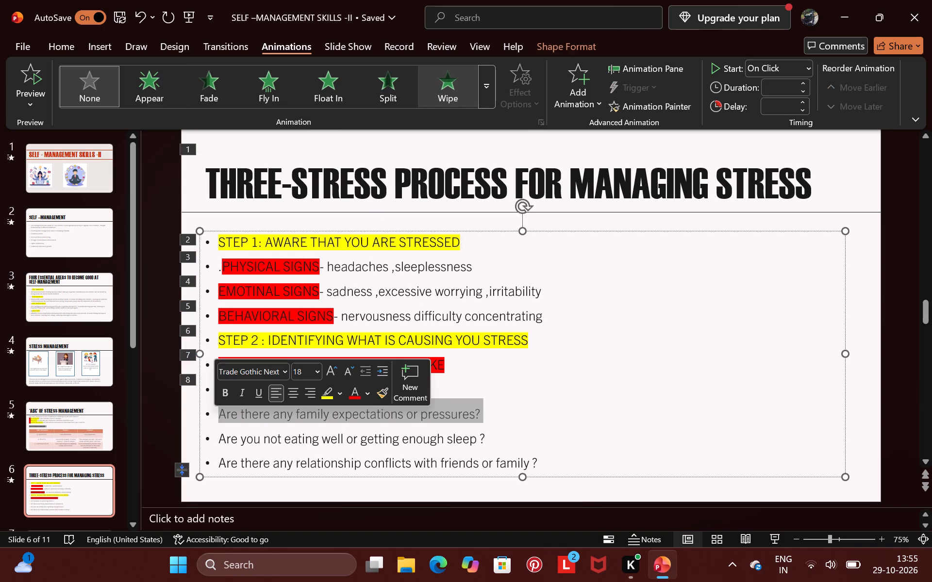
pyautogui.click(435, 82)
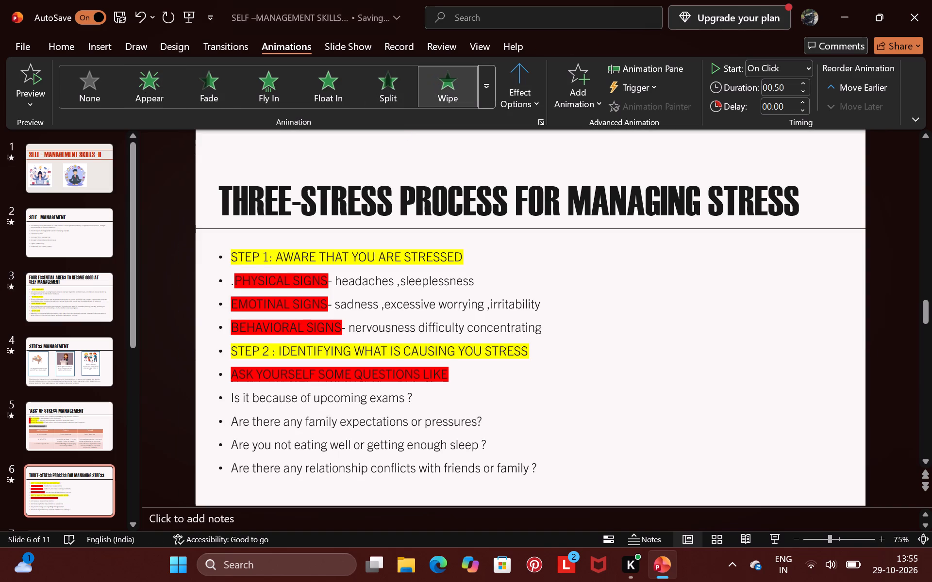
# Apply Wipe separately to slide 6's "Are you not eating well or getting enough sleep ?" and "Are there any relationship conflicts with friends or family ?" lines.
pyautogui.moveTo(493, 447); pyautogui.dragTo(214, 437)
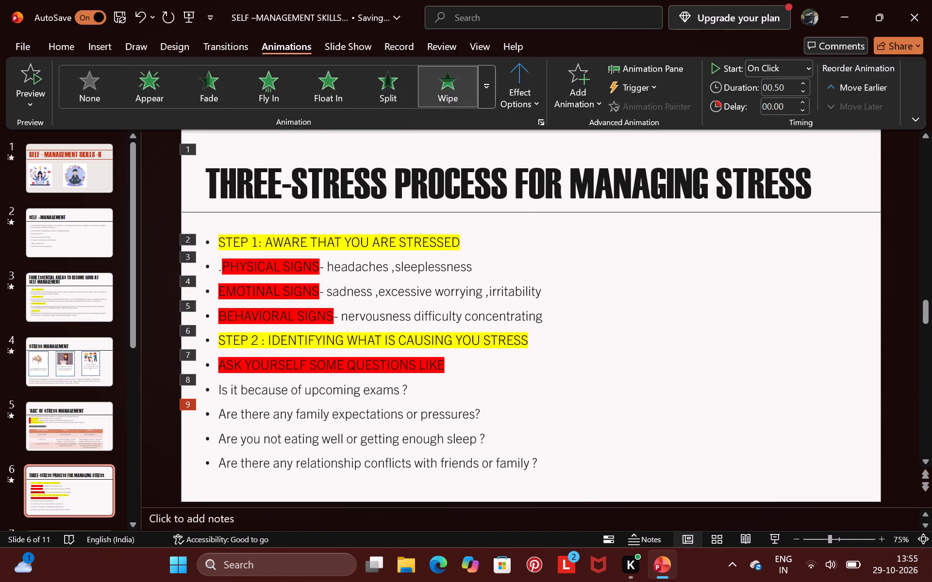
pyautogui.moveTo(214, 437); pyautogui.dragTo(506, 436)
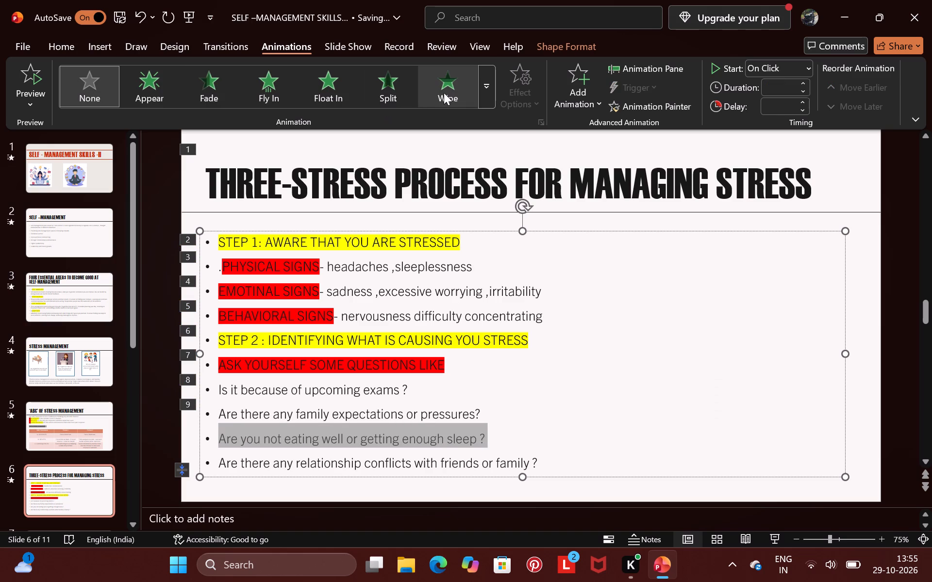
pyautogui.click(444, 93)
pyautogui.click(542, 458)
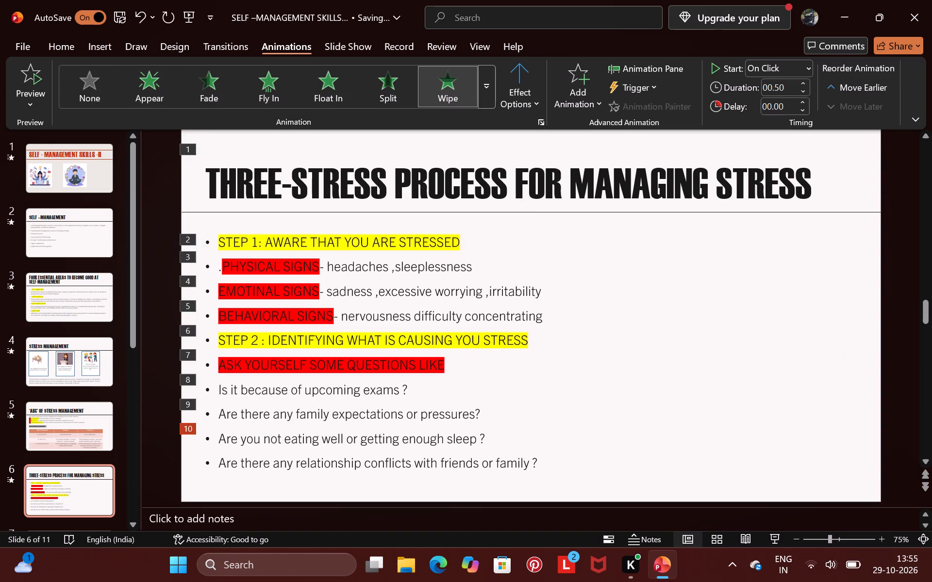
pyautogui.moveTo(545, 460); pyautogui.dragTo(528, 461)
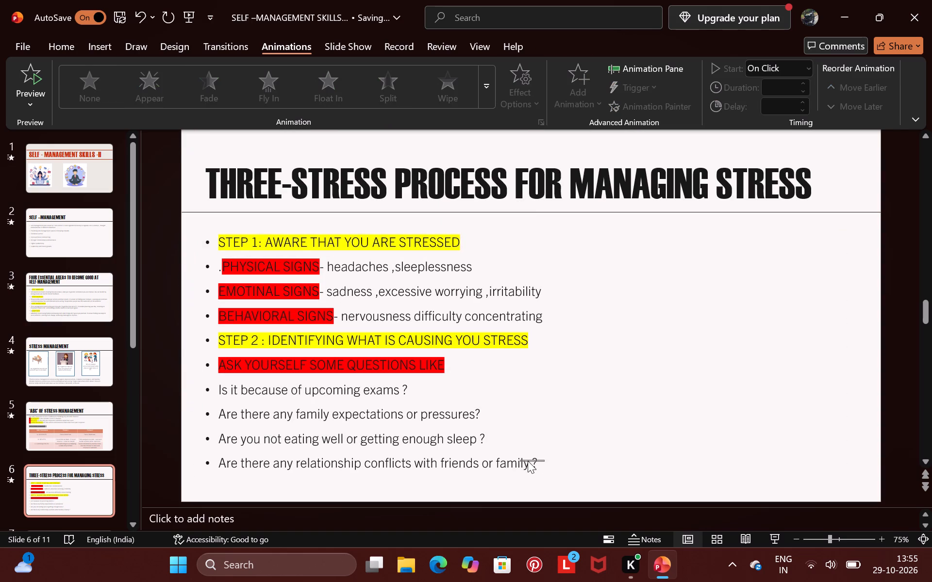
pyautogui.moveTo(528, 461); pyautogui.dragTo(544, 469)
pyautogui.moveTo(542, 463); pyautogui.dragTo(212, 471)
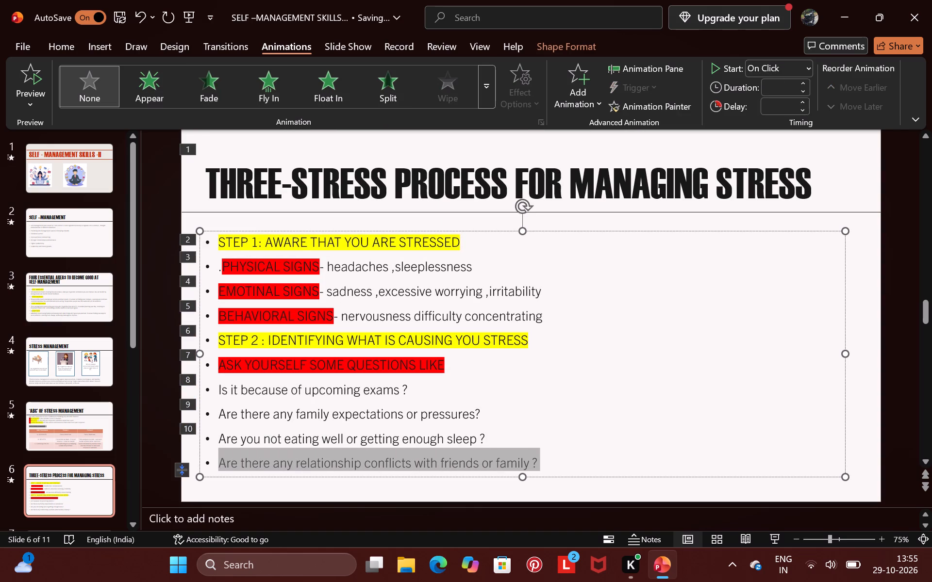
pyautogui.moveTo(212, 471); pyautogui.dragTo(208, 471)
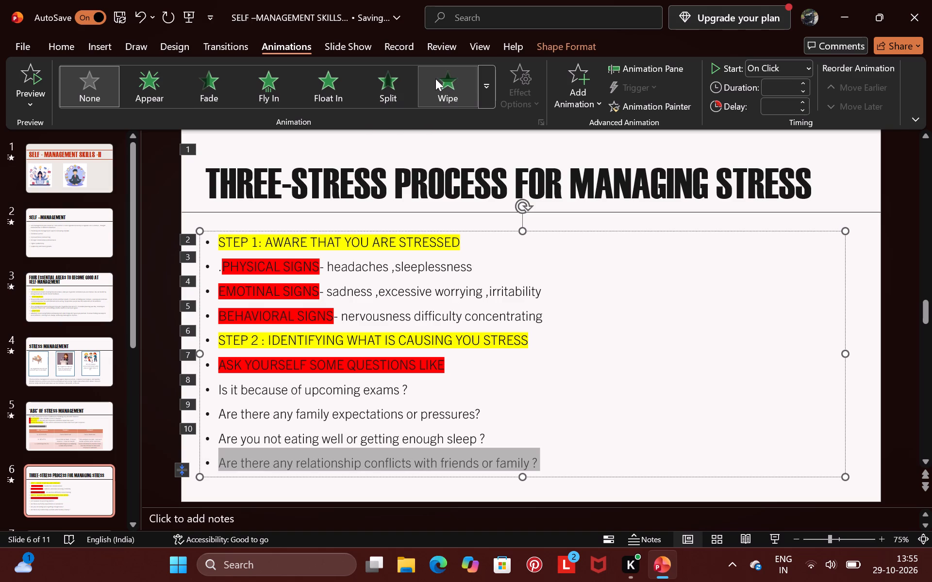
pyautogui.click(435, 79)
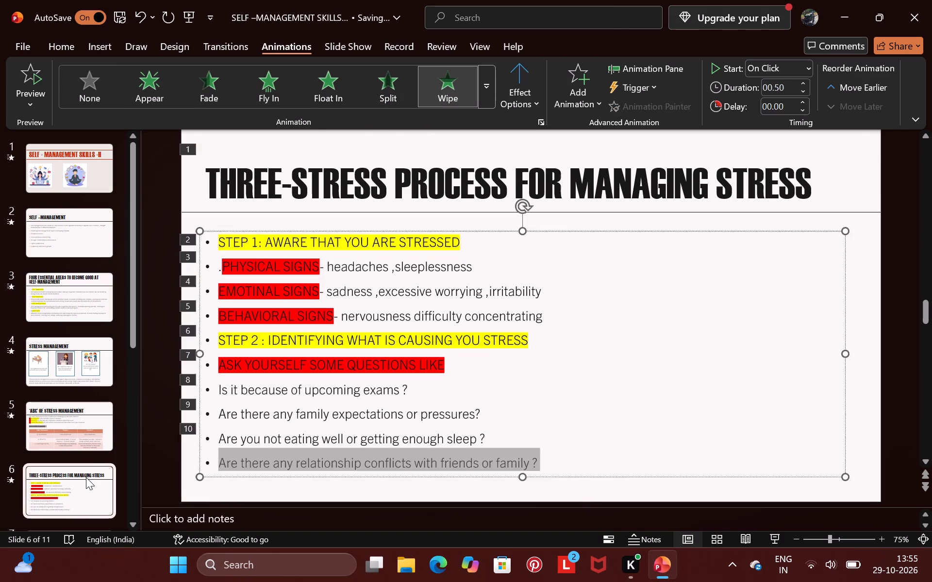
# Apply the Fly In entrance animation to the whole "STEP 3: APPLY STRESS MANAGEMENT METHODS" text box on slide 7.
pyautogui.scroll(-4, 86, 477)
pyautogui.scroll(3, 86, 477)
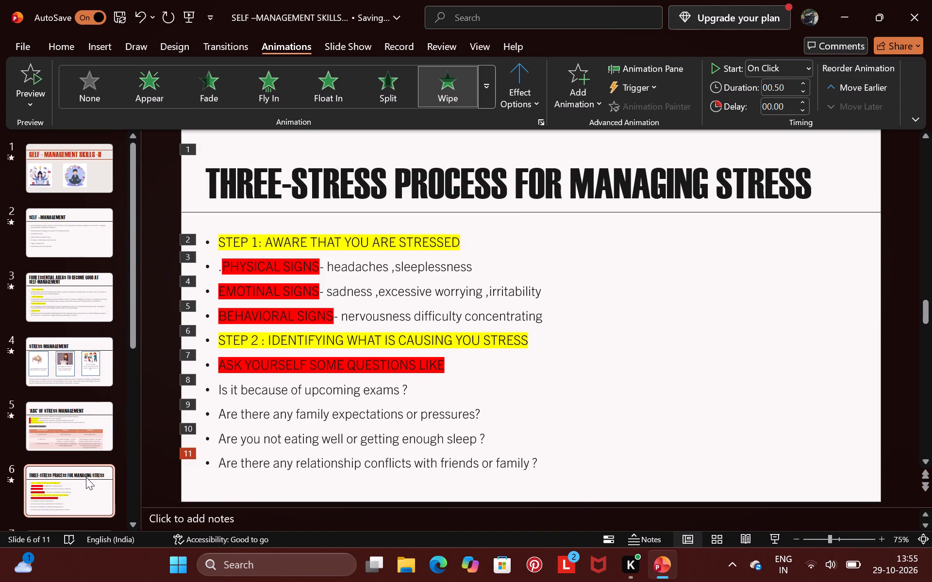
pyautogui.scroll(-1, 54, 420)
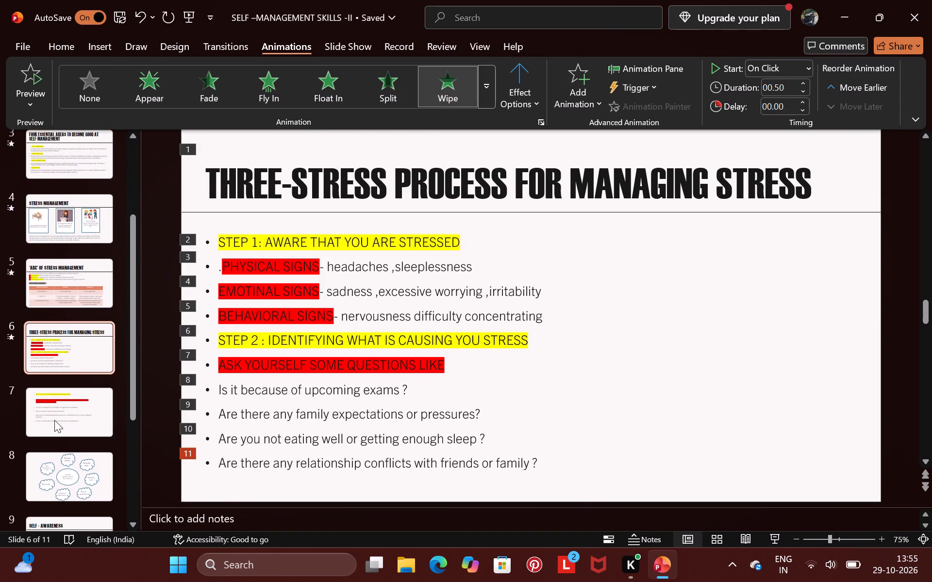
pyautogui.click(63, 398)
pyautogui.click(354, 165)
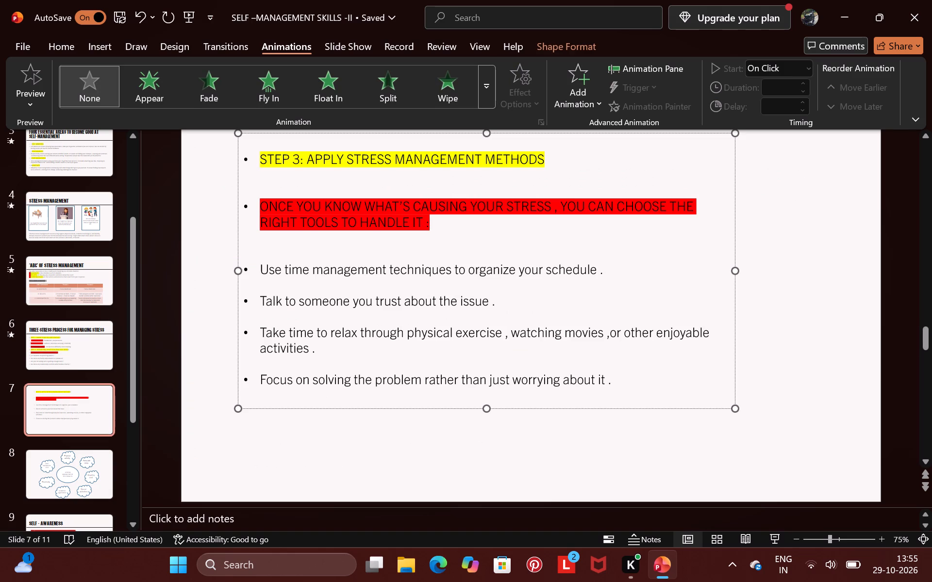
pyautogui.click(493, 90)
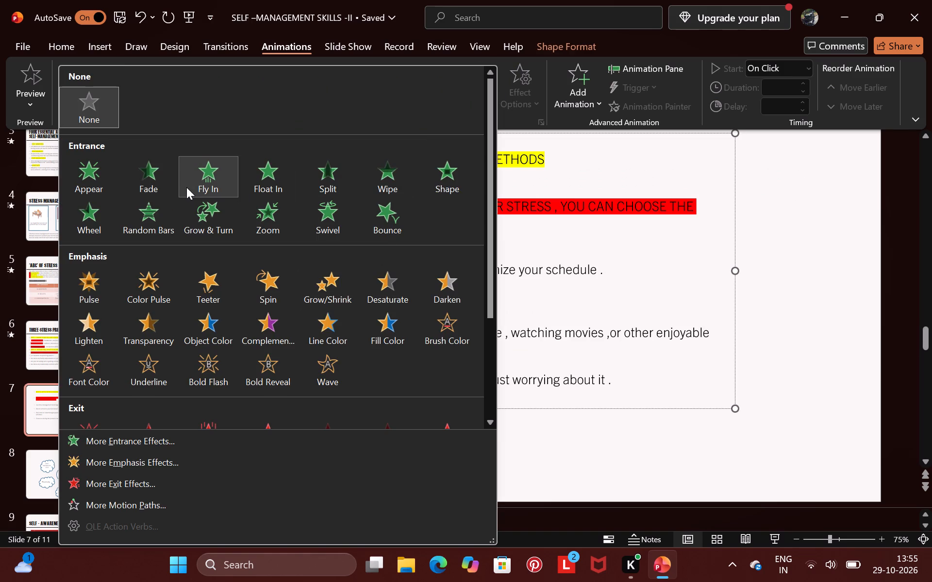
pyautogui.click(196, 185)
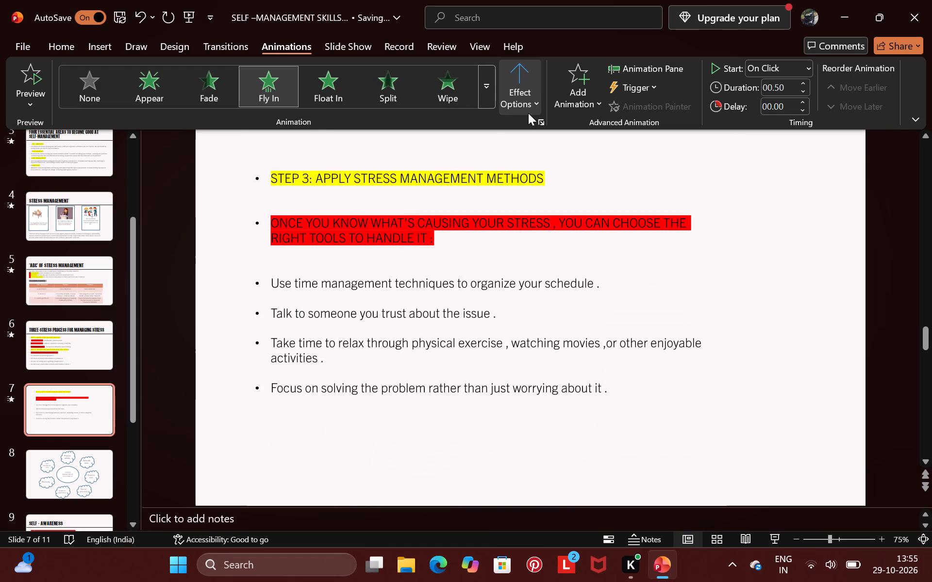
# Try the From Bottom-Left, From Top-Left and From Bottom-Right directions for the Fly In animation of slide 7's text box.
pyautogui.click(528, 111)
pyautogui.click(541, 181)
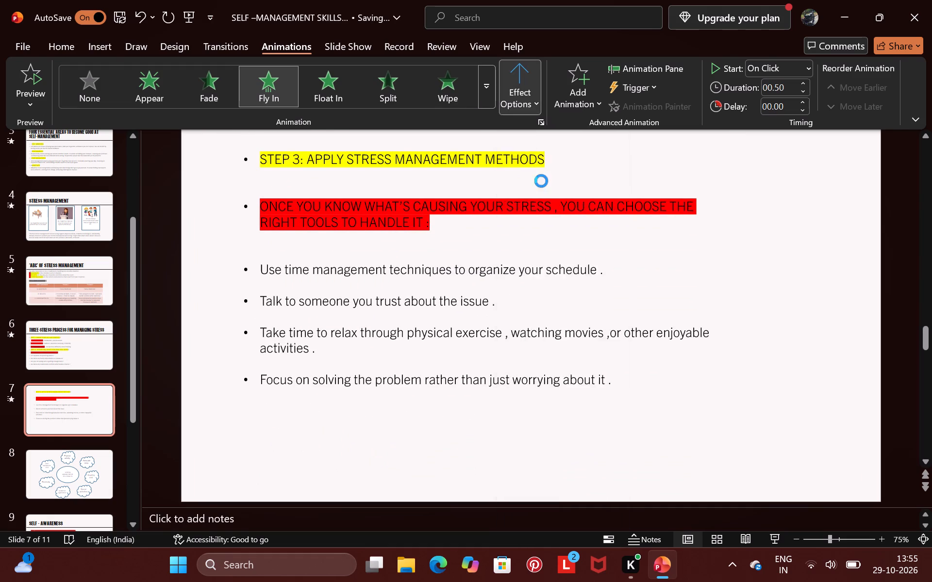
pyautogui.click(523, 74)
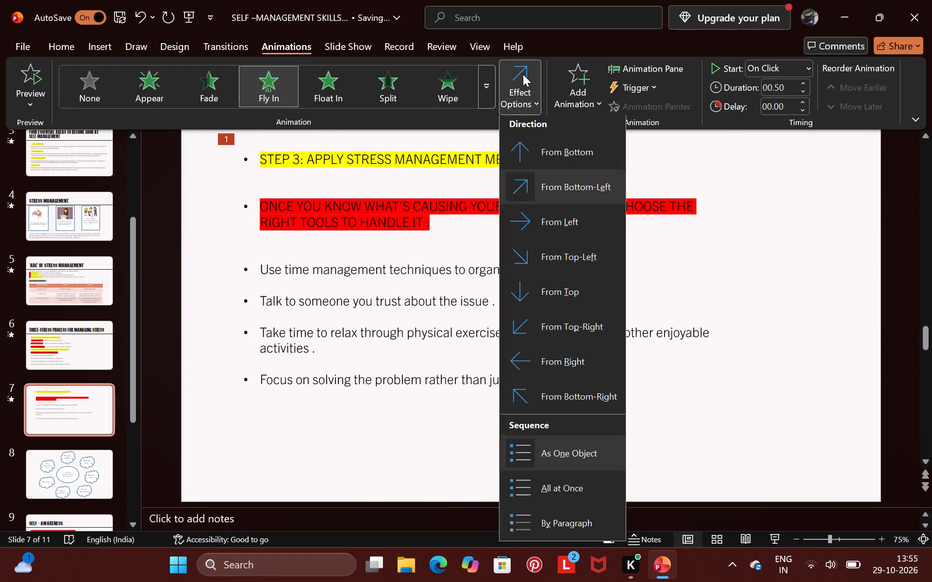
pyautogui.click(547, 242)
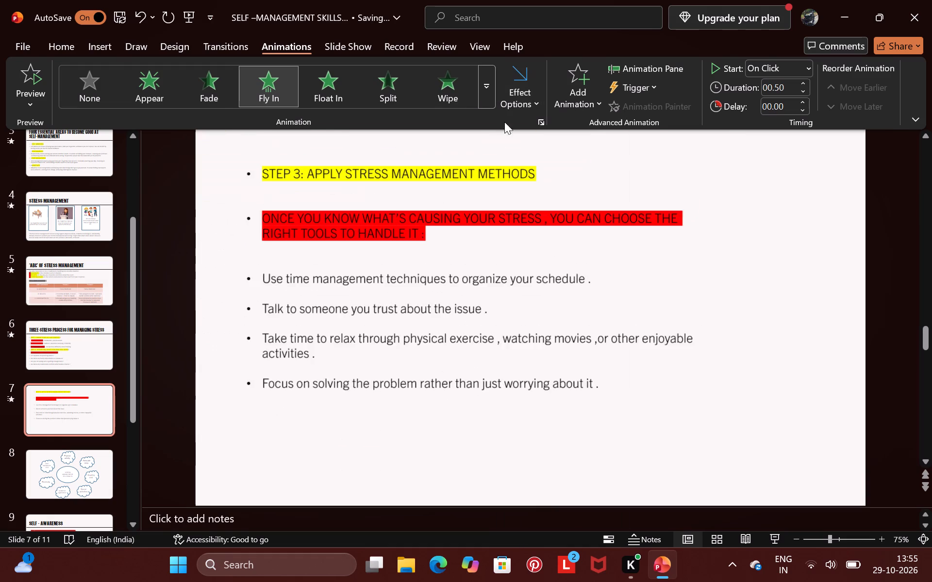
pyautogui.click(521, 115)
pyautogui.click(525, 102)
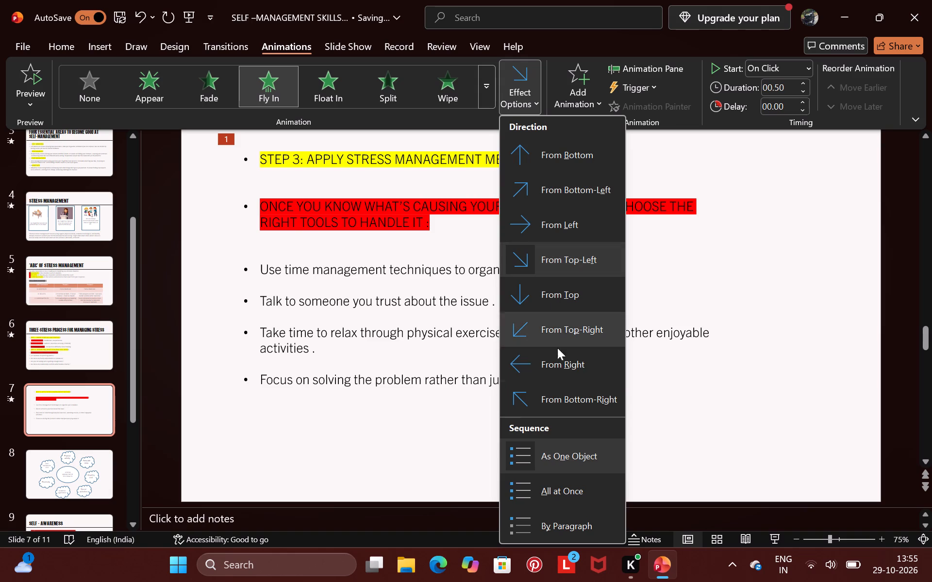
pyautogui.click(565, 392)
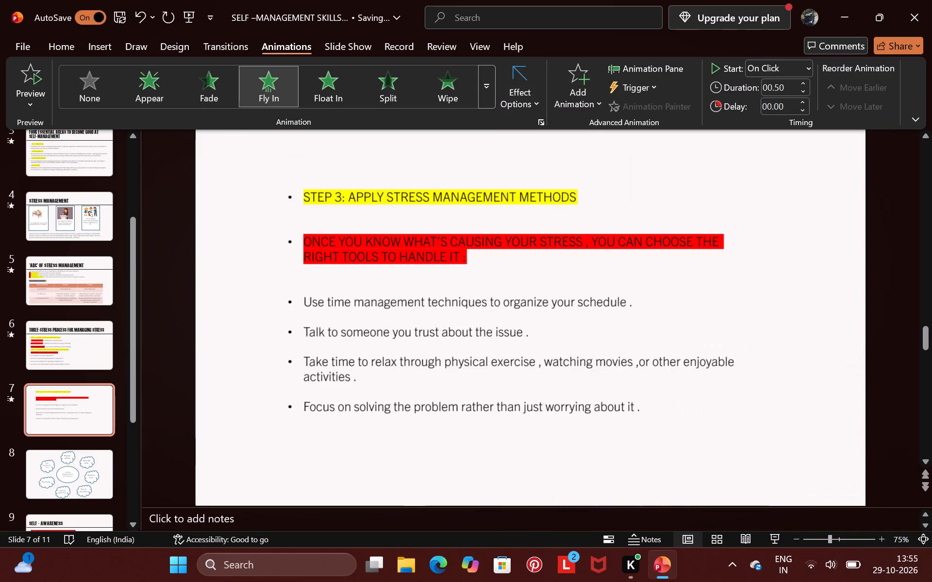
# Set the Fly In direction of slide 7's text box to From Top.
pyautogui.click(515, 101)
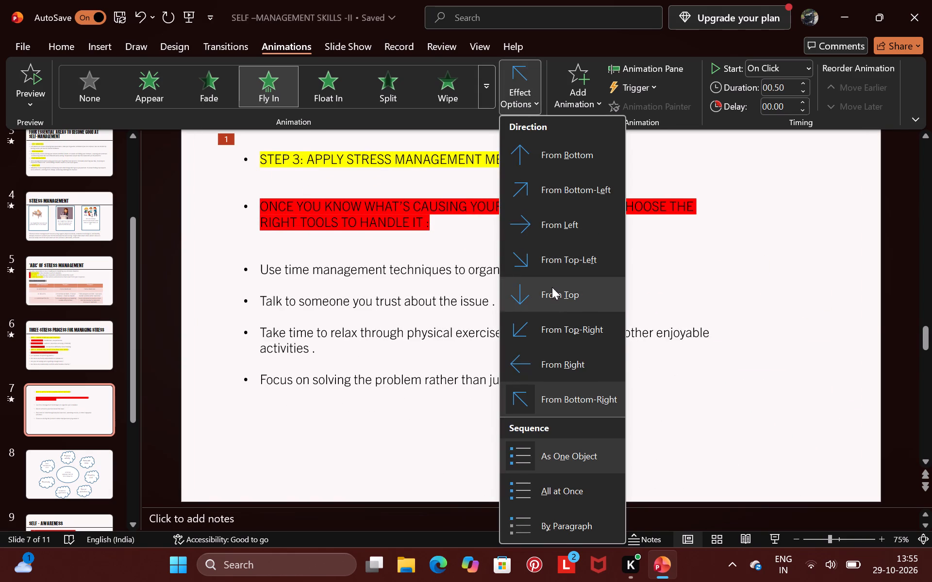
pyautogui.click(552, 290)
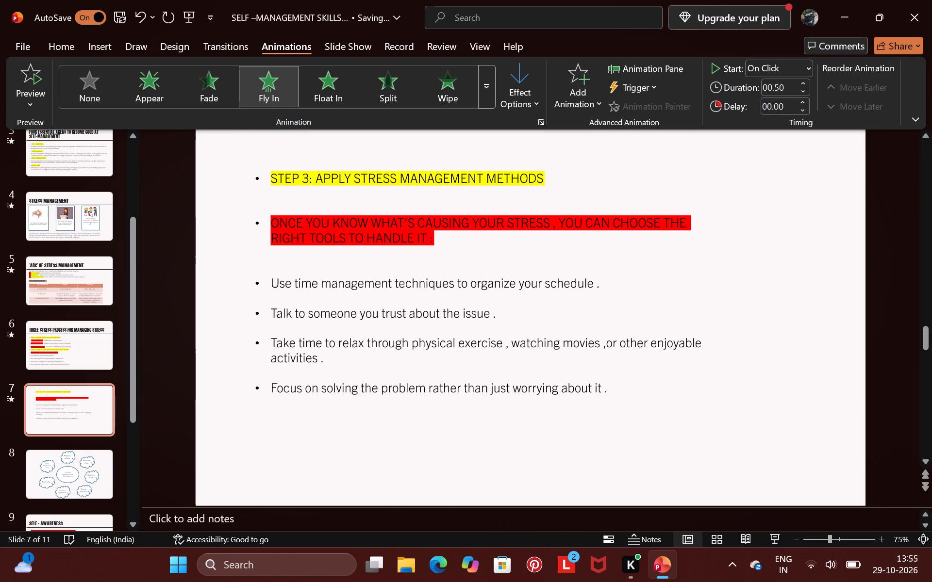
# Apply the Float In animation to the "STEP 3: APPLY STRESS MANAGEMENT METHODS" line on slide 7.
pyautogui.moveTo(265, 157); pyautogui.dragTo(323, 164)
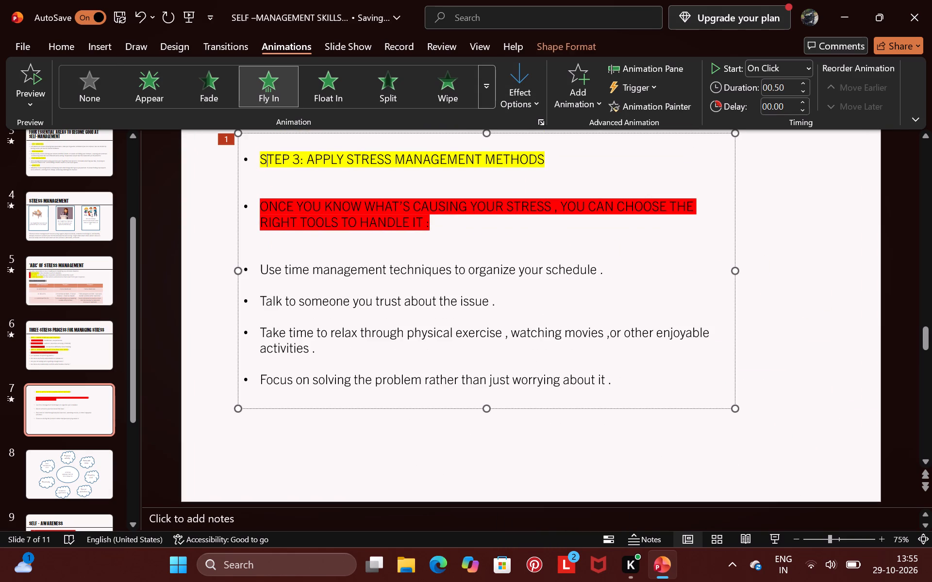
pyautogui.moveTo(323, 164); pyautogui.dragTo(541, 157)
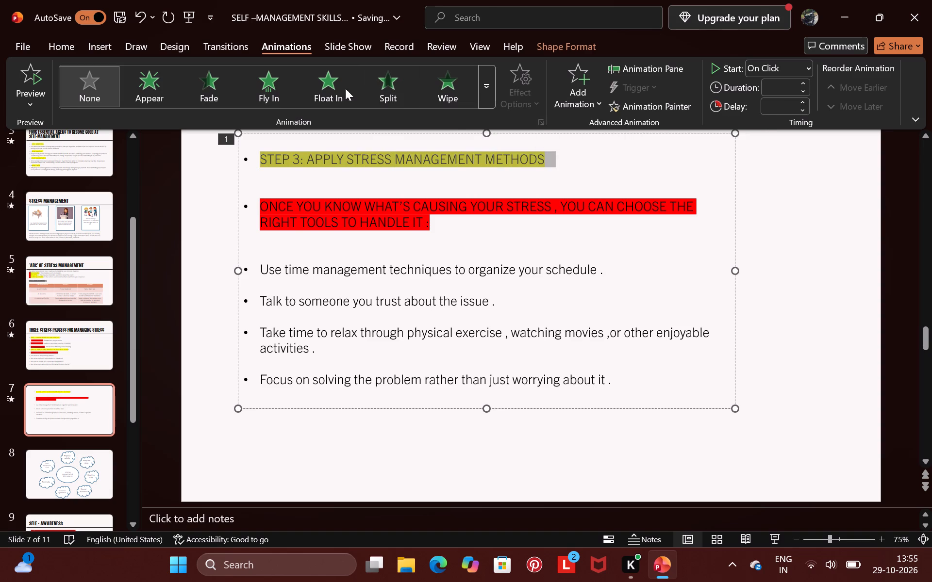
pyautogui.click(323, 84)
# Apply the Wipe animation to slide 7's red-highlighted paragraph beginning "ONCE YOU KNOW WHAT'S CAUSING YOUR STRESS".
pyautogui.moveTo(262, 211); pyautogui.dragTo(277, 218)
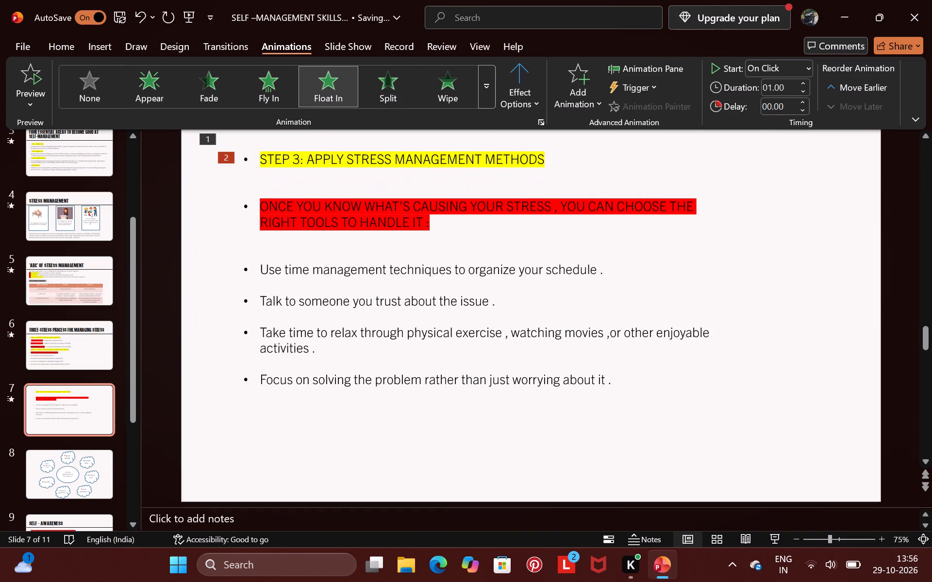
pyautogui.moveTo(277, 218); pyautogui.dragTo(258, 190)
pyautogui.moveTo(258, 190); pyautogui.dragTo(433, 222)
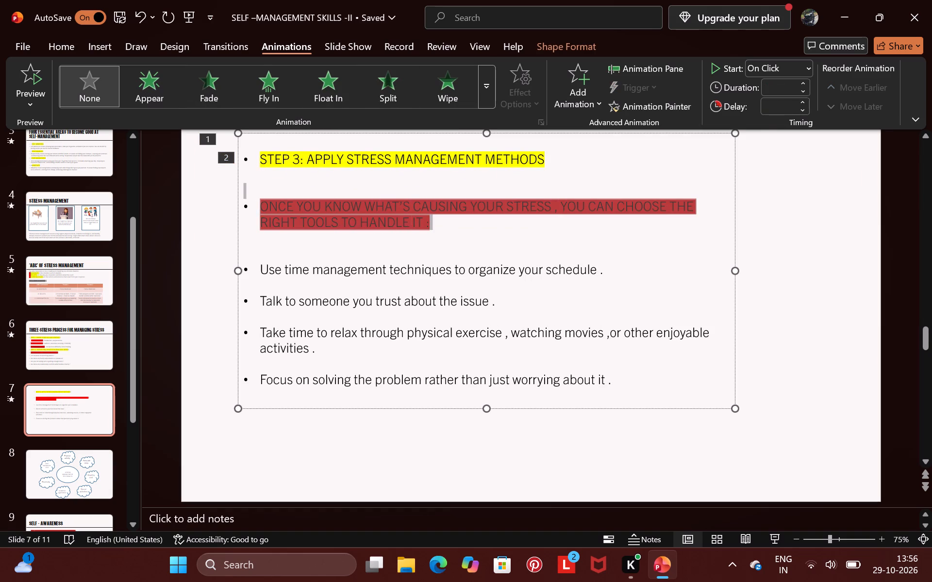
pyautogui.moveTo(433, 222); pyautogui.dragTo(439, 221)
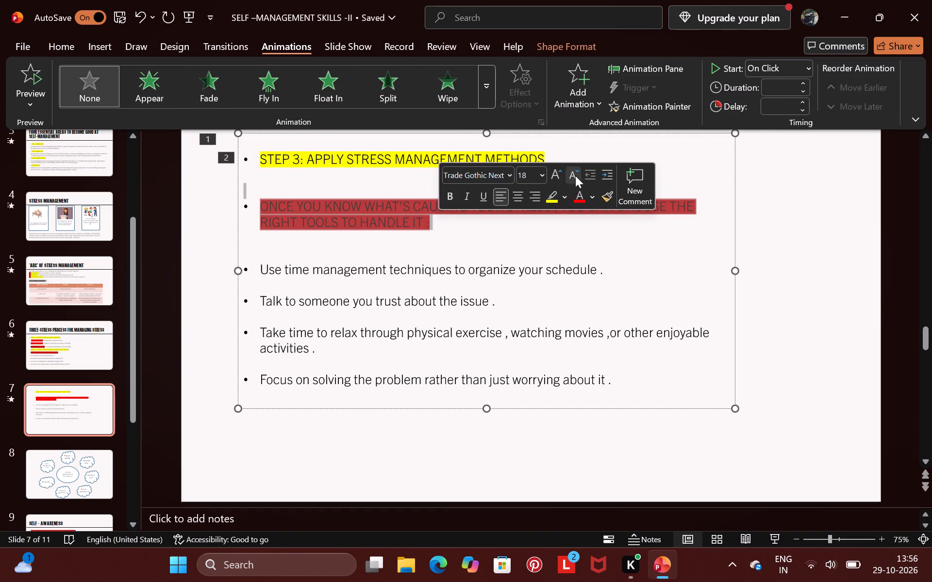
pyautogui.click(438, 84)
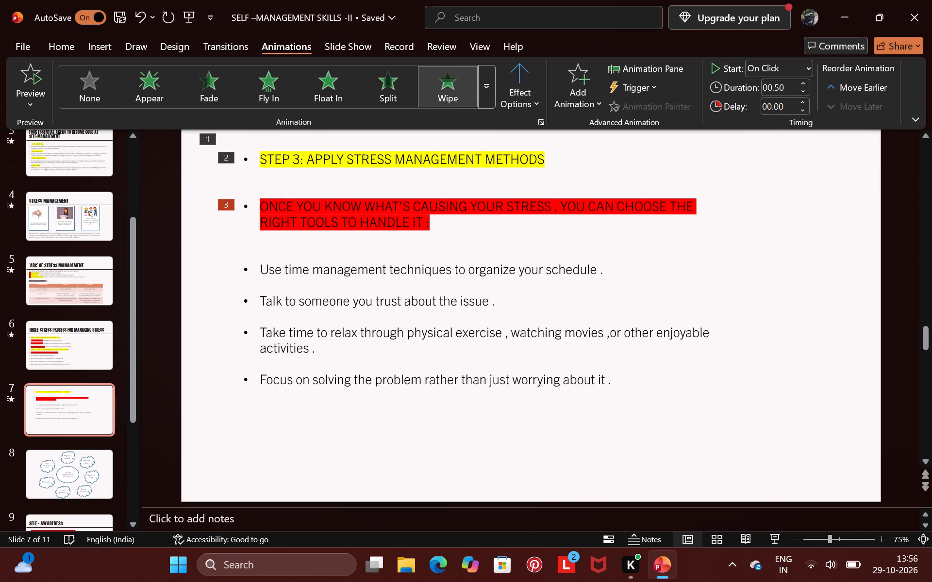
# Apply the Split animation to slide 7's "Use time management techniques to organize your schedule" line.
pyautogui.moveTo(264, 280); pyautogui.dragTo(264, 271)
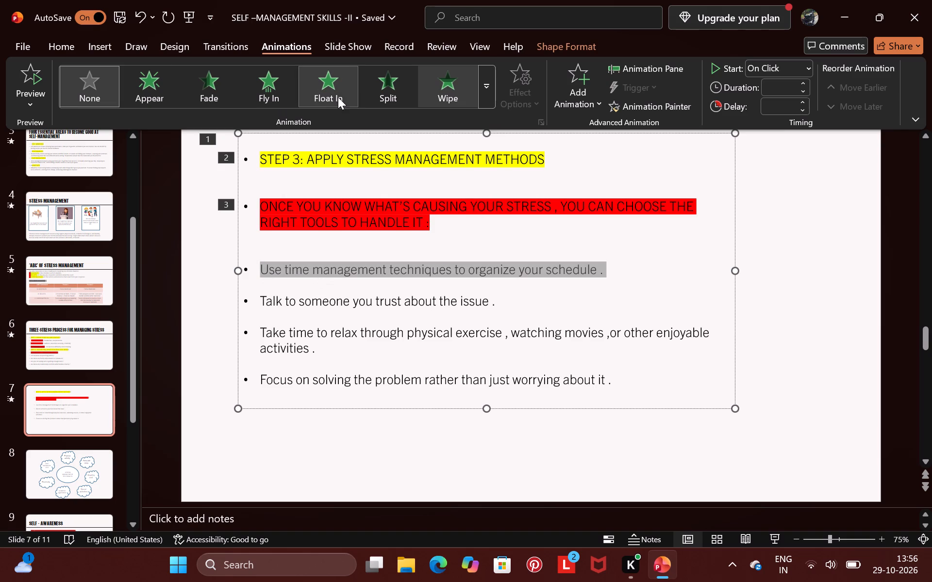
pyautogui.click(396, 84)
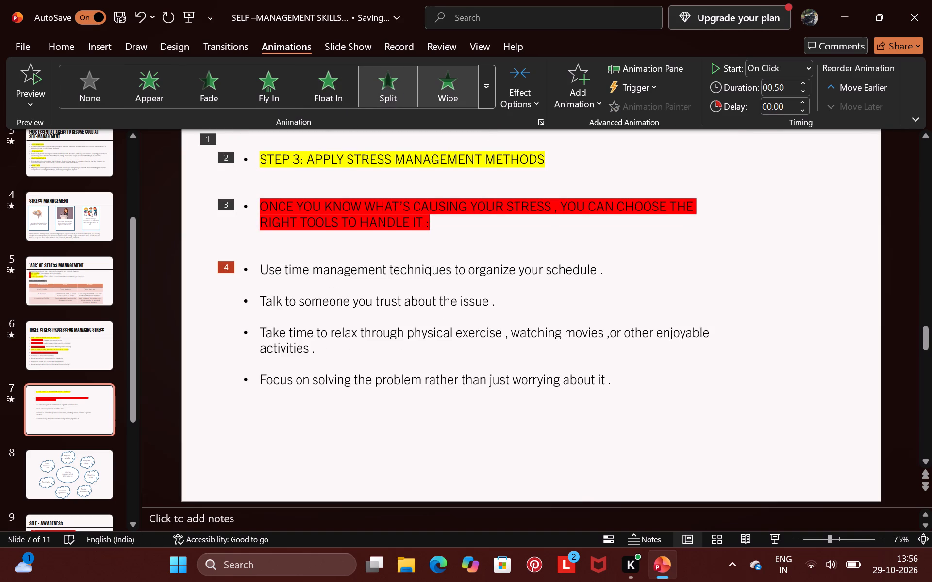
# Apply the Split animation to slide 7's "Talk to someone you trust about the issue" line.
pyautogui.moveTo(265, 305); pyautogui.dragTo(273, 304)
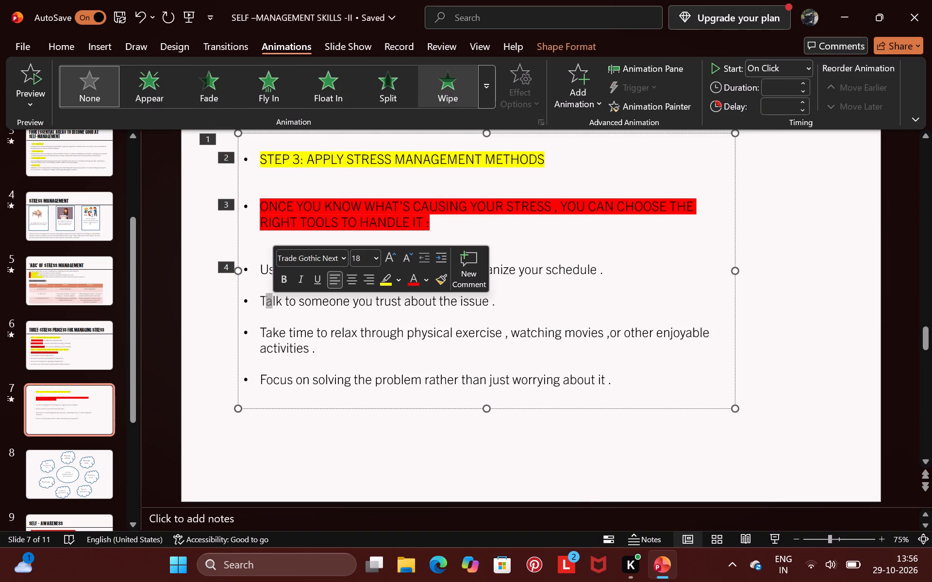
pyautogui.moveTo(262, 303); pyautogui.dragTo(481, 303)
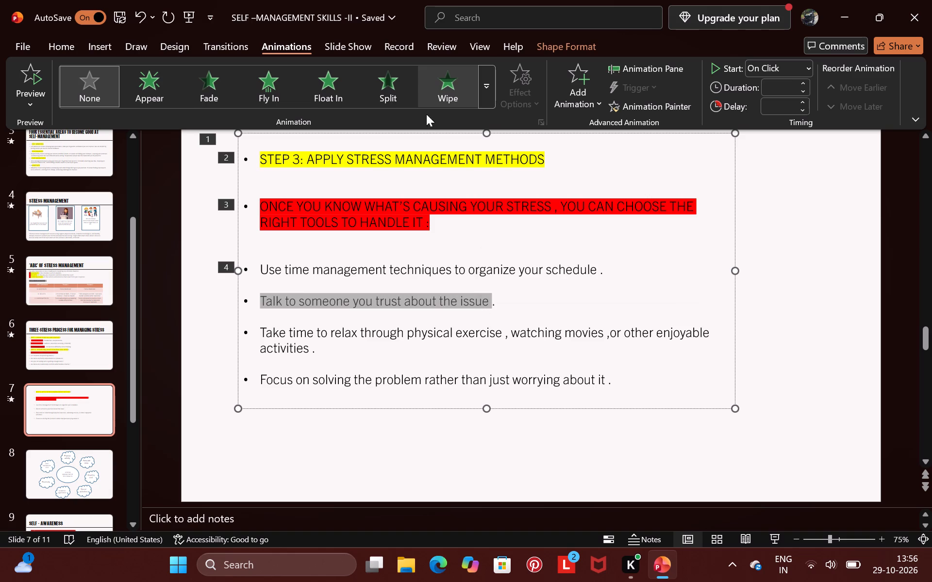
pyautogui.click(392, 97)
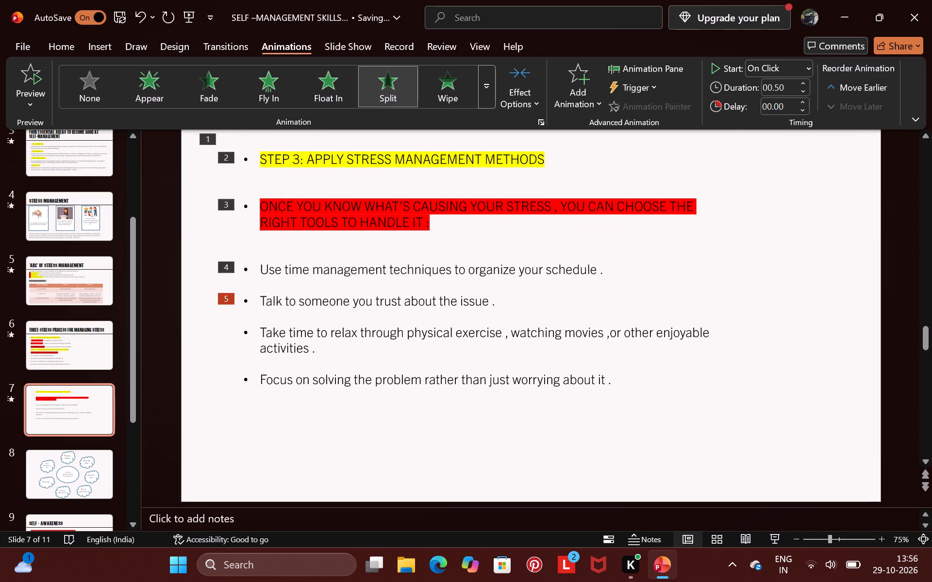
# Apply the Split animation to slide 7's "Take time to relax through physical exercise" bullet.
pyautogui.click(264, 336)
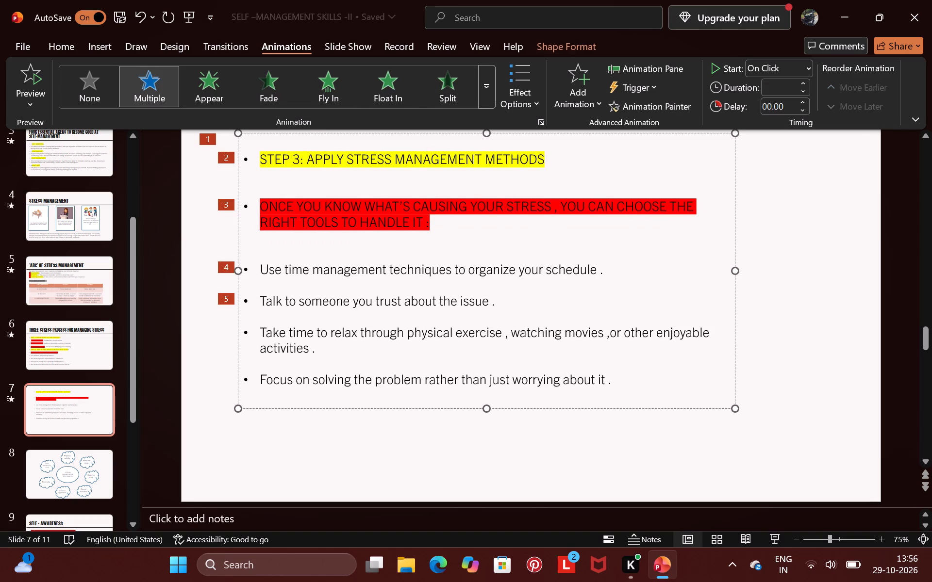
pyautogui.doubleClick(263, 334)
pyautogui.moveTo(263, 334); pyautogui.dragTo(294, 361)
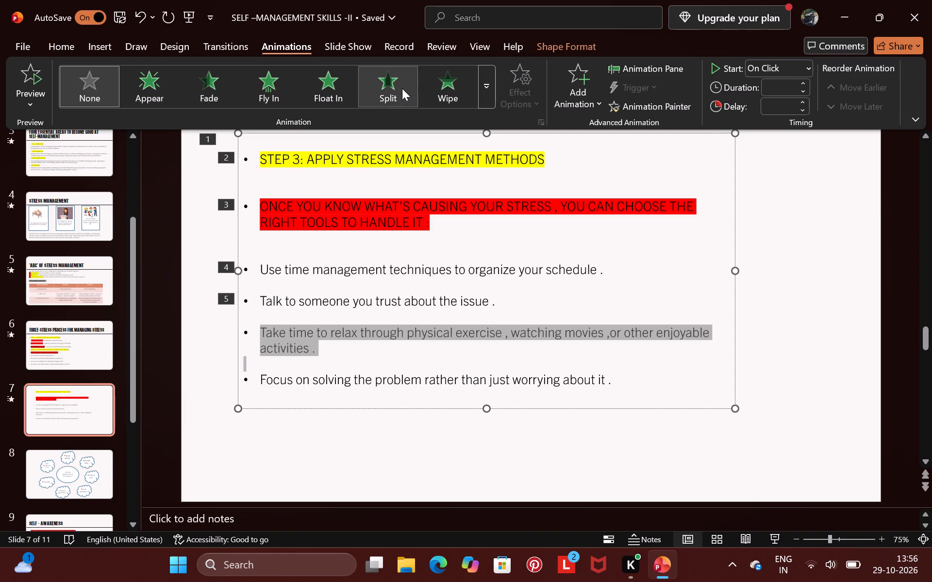
pyautogui.click(385, 93)
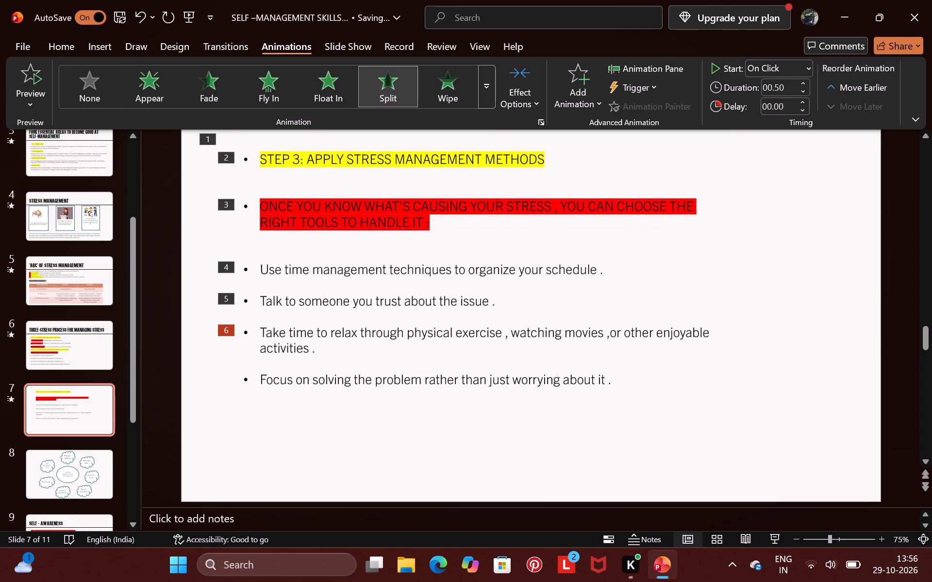
# Apply the Split animation to slide 7's "Focus on solving the problem rather than just worrying about it" line.
pyautogui.click(264, 380)
pyautogui.moveTo(264, 380); pyautogui.dragTo(500, 395)
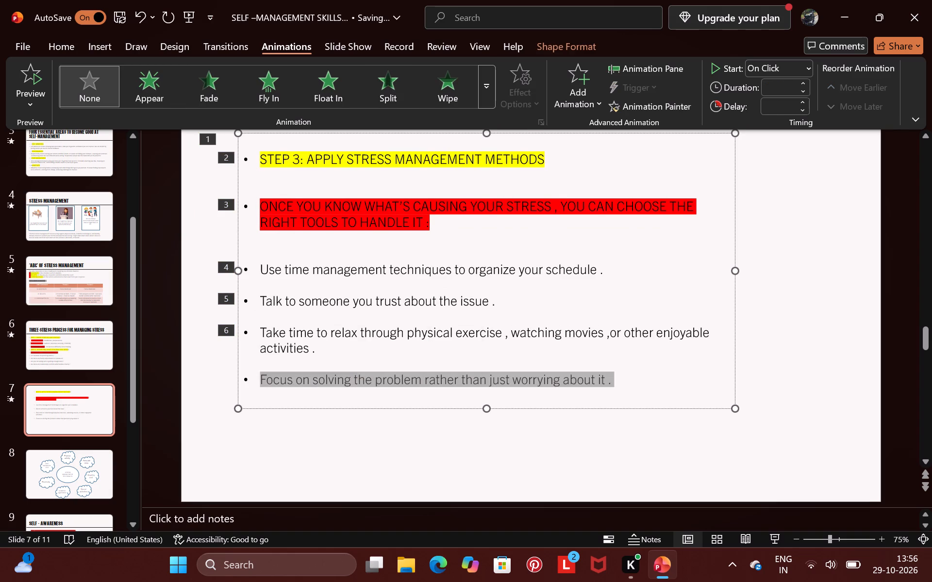
pyautogui.click(389, 102)
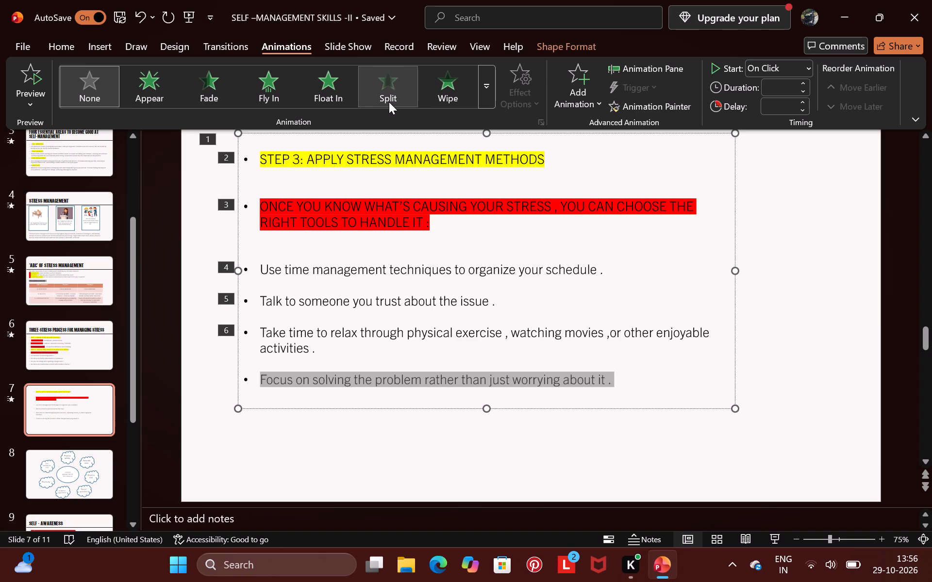
# Open slide 8 with the stress management techniques diagram.
pyautogui.click(77, 455)
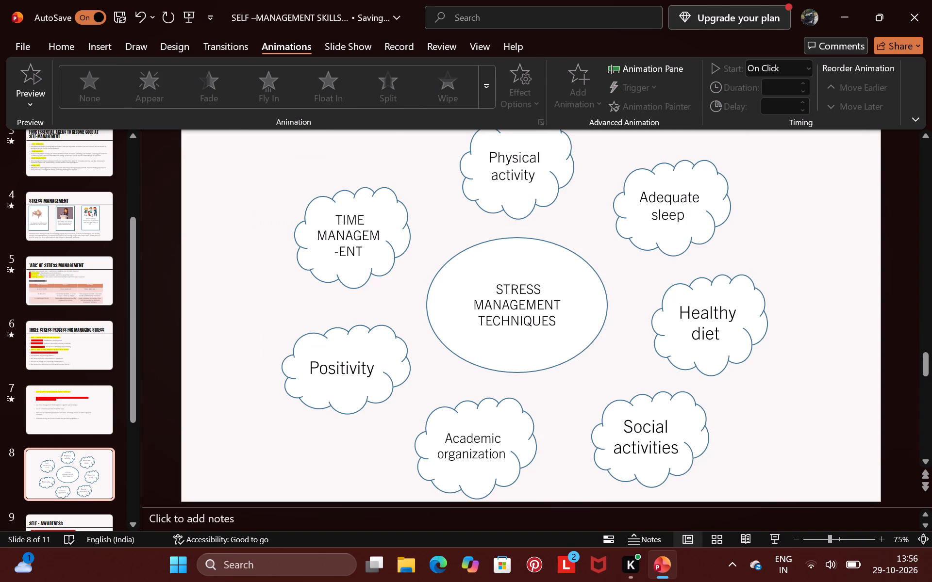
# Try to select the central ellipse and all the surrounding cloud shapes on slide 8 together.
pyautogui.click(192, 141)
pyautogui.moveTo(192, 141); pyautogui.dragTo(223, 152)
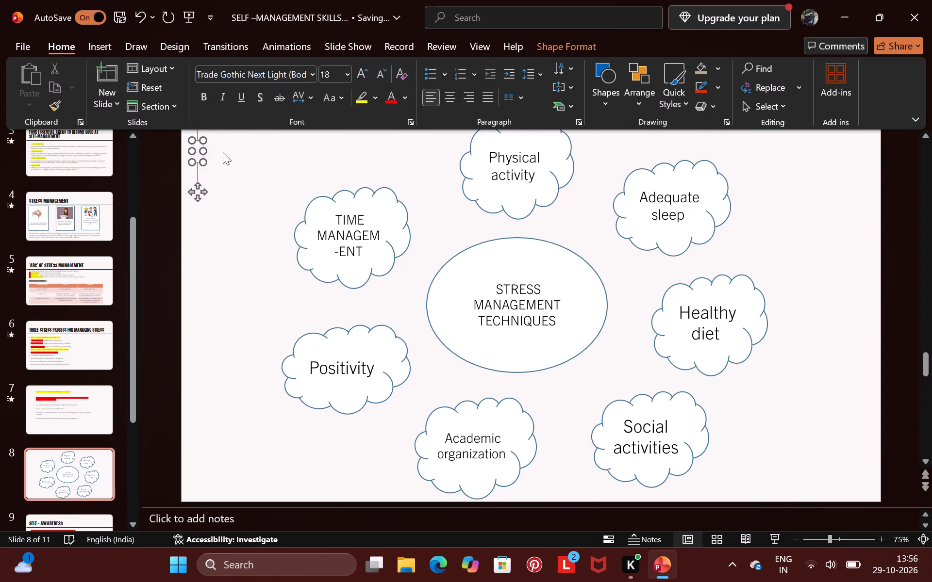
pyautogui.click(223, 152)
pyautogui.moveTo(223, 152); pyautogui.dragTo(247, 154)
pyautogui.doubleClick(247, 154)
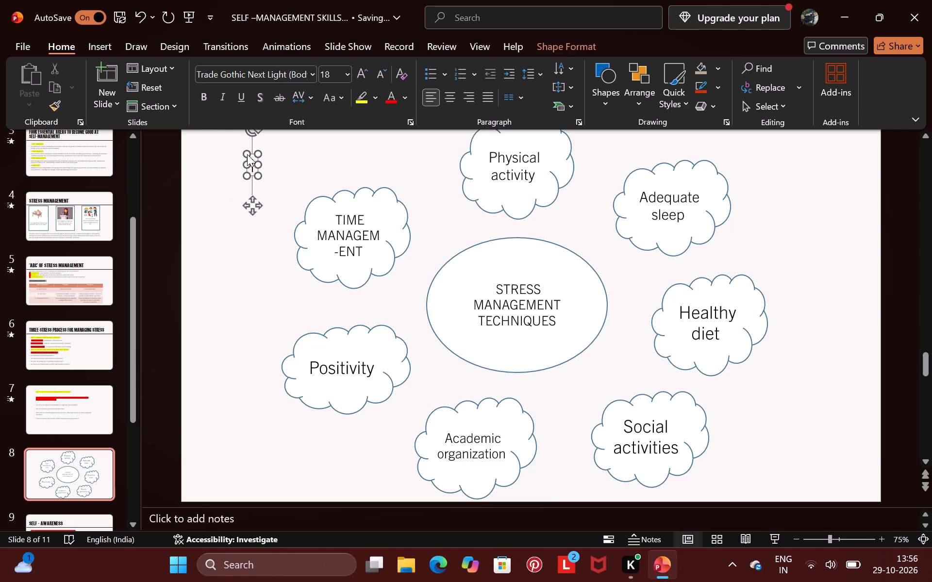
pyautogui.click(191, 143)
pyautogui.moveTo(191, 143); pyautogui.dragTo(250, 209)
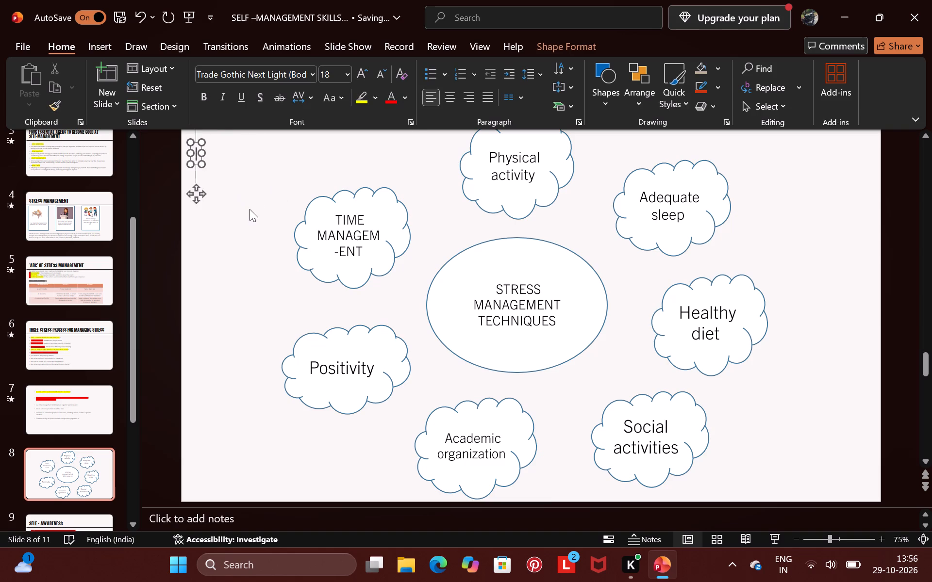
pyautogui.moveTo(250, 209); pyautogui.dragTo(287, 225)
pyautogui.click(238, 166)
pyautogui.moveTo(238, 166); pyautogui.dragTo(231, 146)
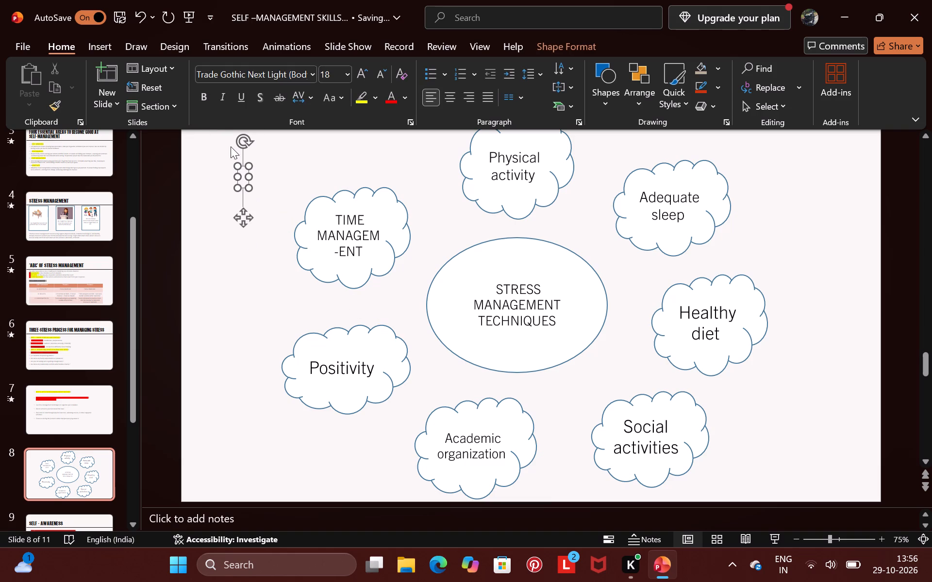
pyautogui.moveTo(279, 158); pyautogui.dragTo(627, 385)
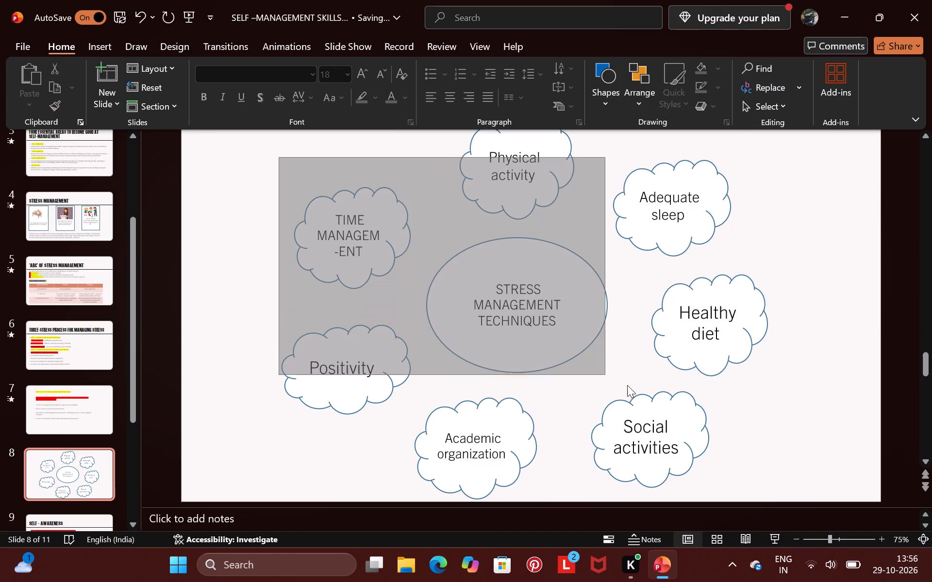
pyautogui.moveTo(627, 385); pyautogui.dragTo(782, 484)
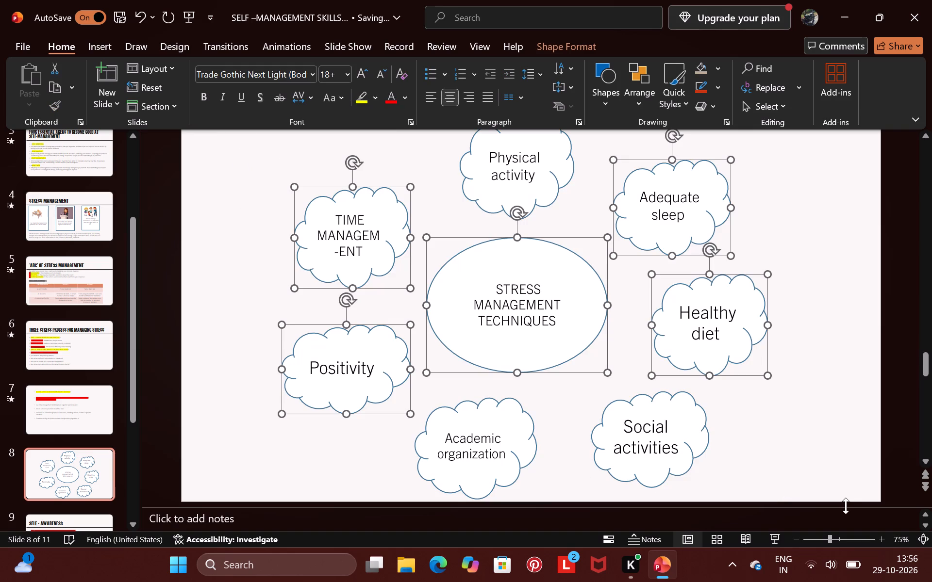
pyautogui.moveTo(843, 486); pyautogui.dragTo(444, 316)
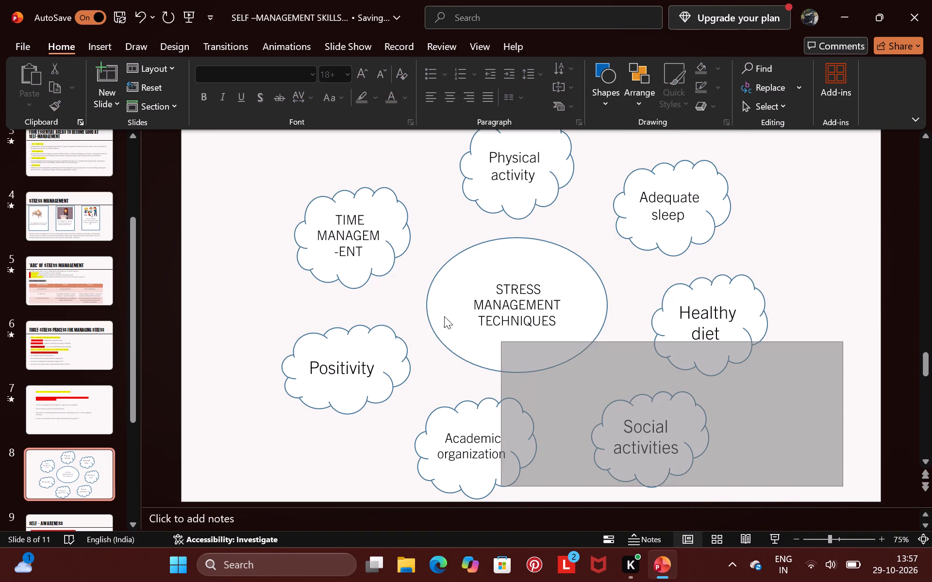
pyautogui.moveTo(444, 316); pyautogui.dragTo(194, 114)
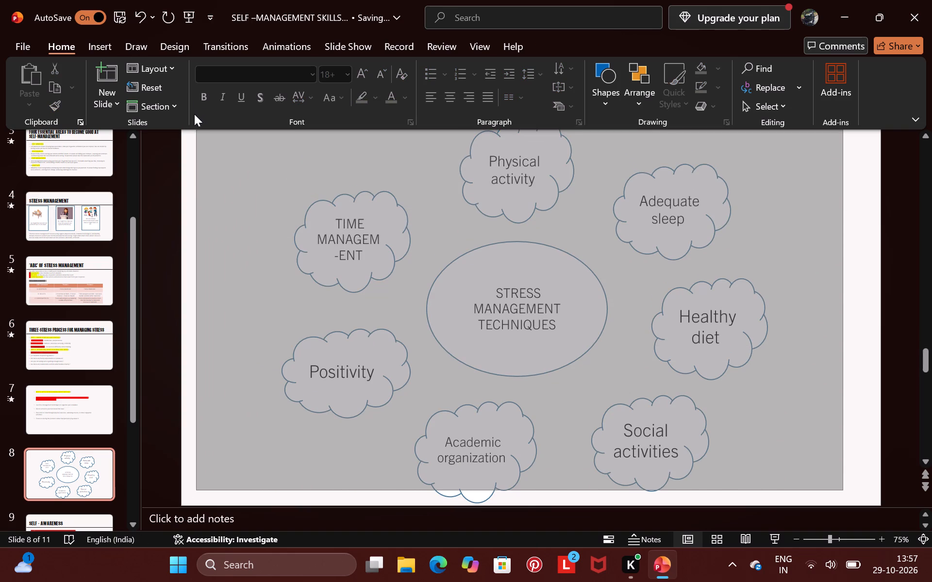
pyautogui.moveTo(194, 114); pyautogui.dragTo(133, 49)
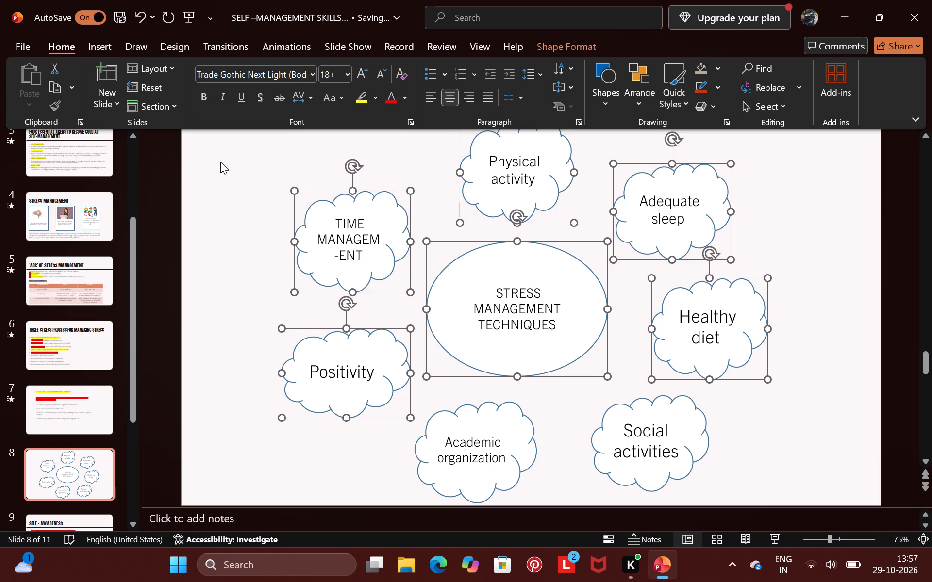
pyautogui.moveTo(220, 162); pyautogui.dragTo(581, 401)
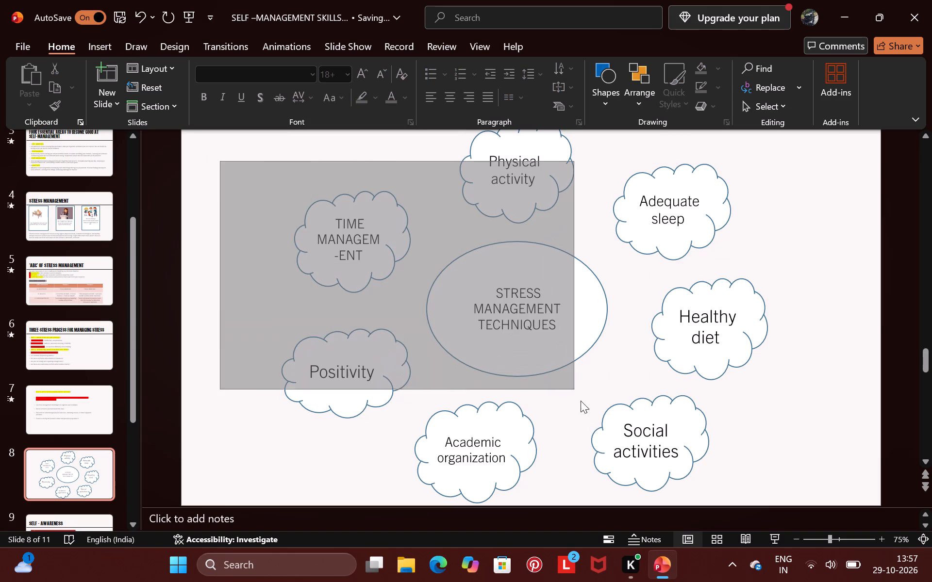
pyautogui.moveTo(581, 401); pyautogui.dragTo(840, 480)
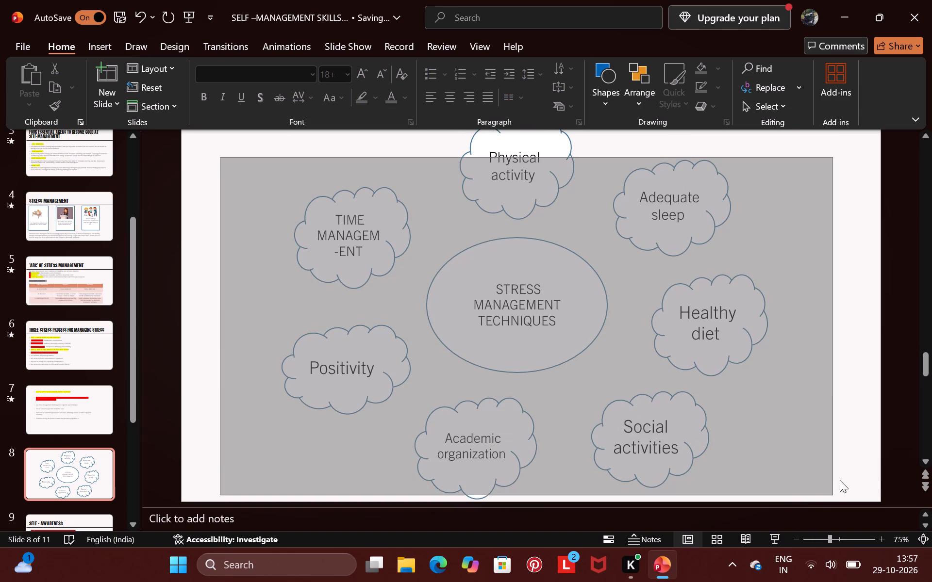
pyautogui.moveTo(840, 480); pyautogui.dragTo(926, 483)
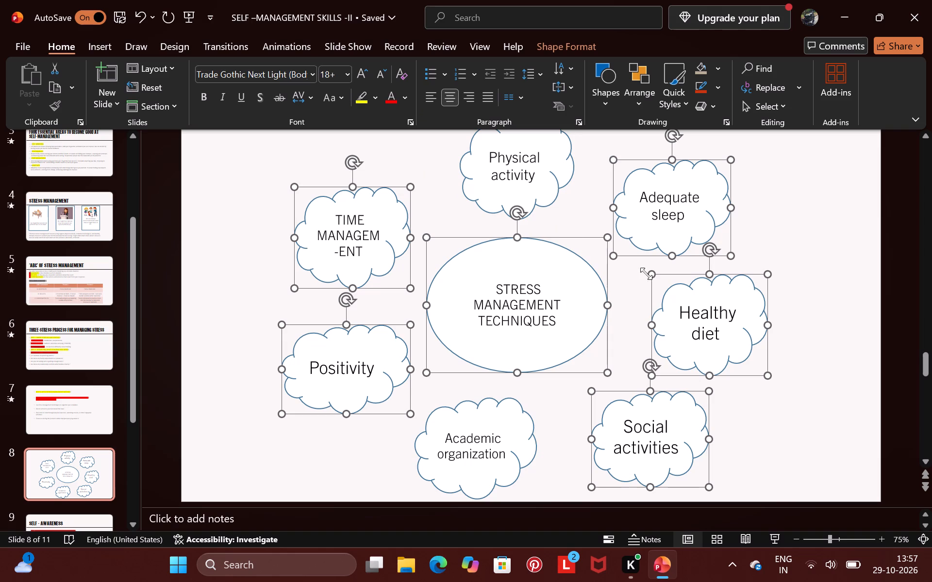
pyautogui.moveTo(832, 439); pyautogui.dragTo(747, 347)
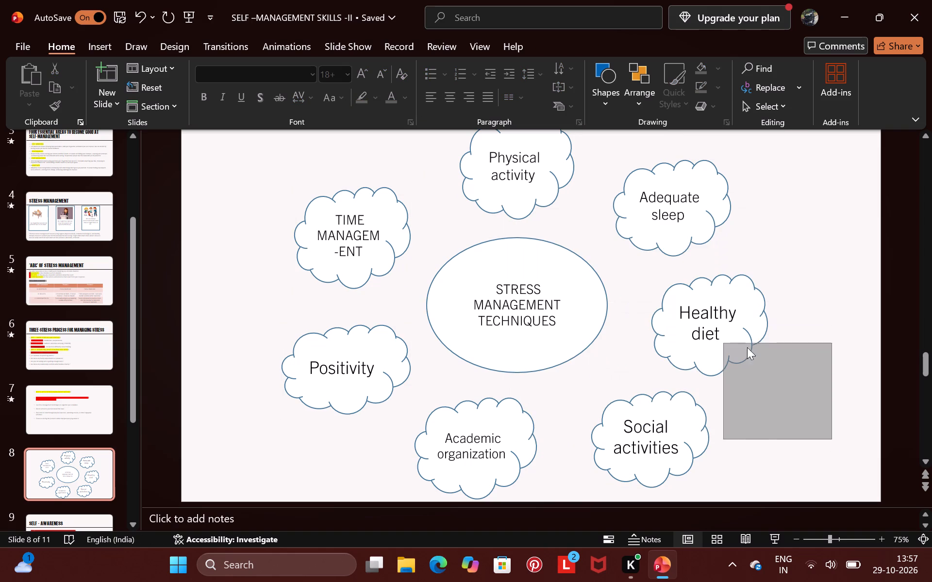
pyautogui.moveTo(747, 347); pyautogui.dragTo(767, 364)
# Nudge slide 8's central "STRESS MANAGEMENT TECHNIQUES" ellipse slightly downward and apply the Fly In animation to it.
pyautogui.moveTo(460, 234); pyautogui.dragTo(540, 349)
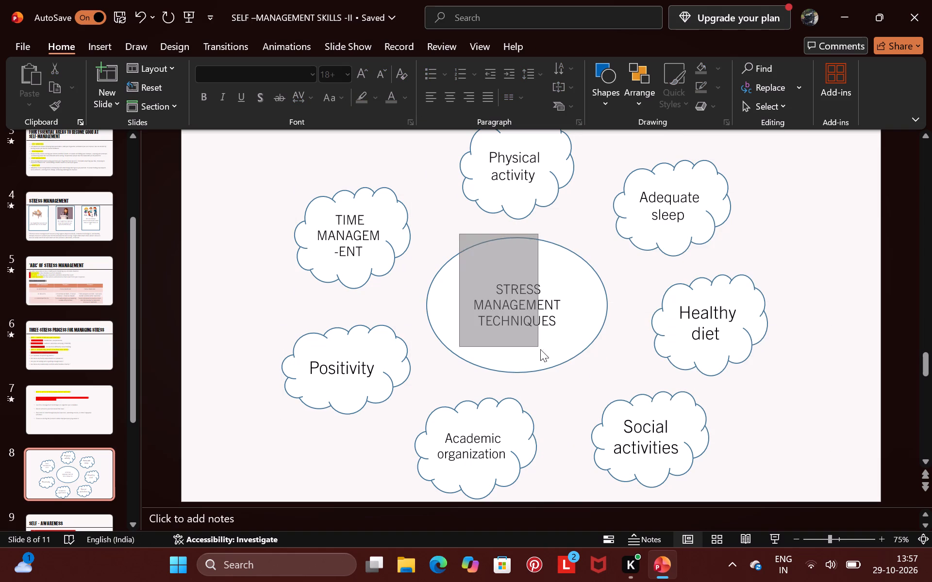
pyautogui.moveTo(540, 349); pyautogui.dragTo(568, 361)
pyautogui.click(562, 353)
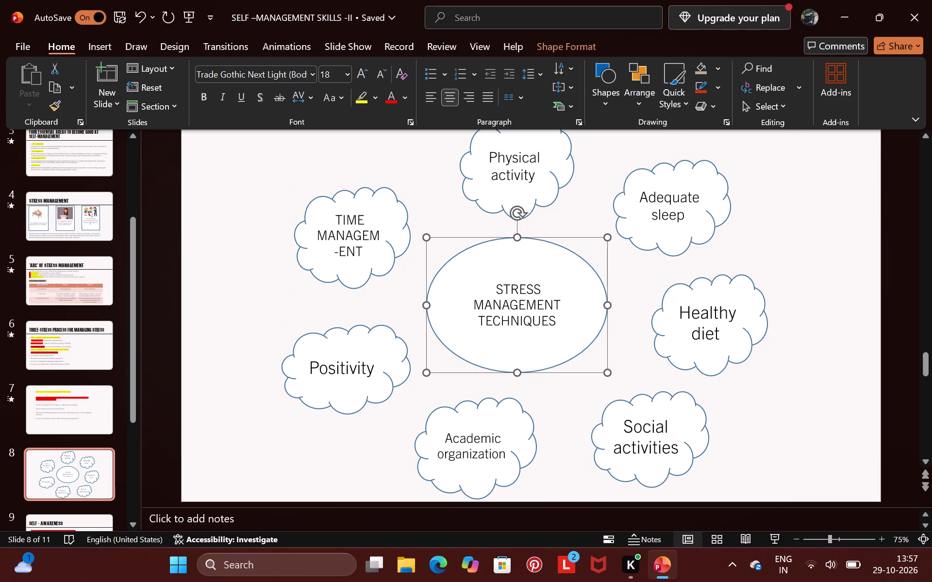
pyautogui.moveTo(547, 236); pyautogui.dragTo(547, 241)
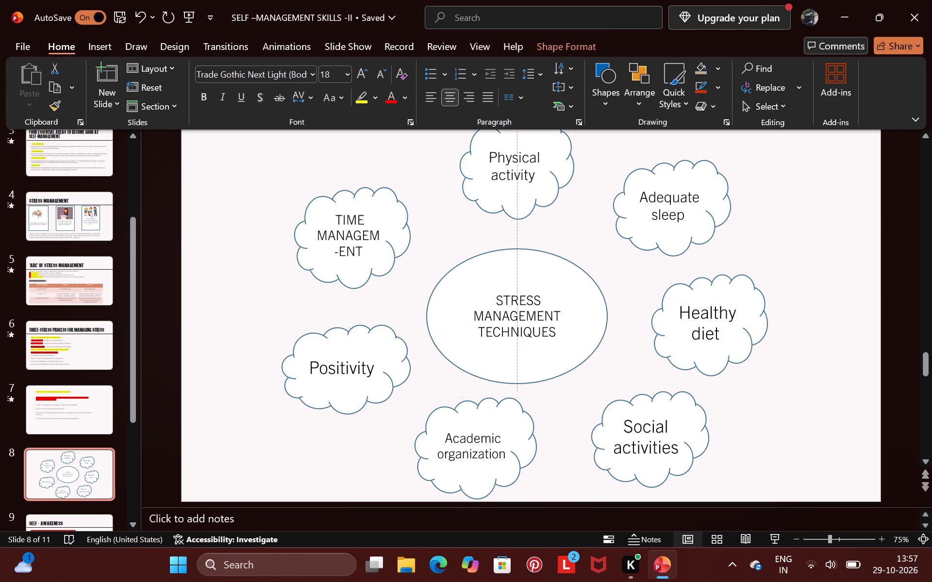
pyautogui.moveTo(547, 241); pyautogui.dragTo(546, 241)
pyautogui.click(279, 48)
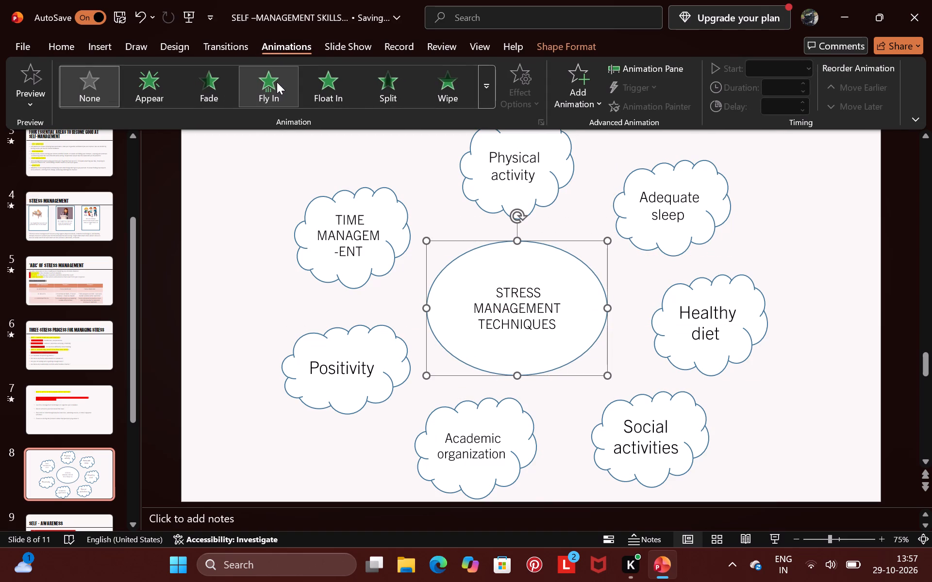
pyautogui.click(277, 82)
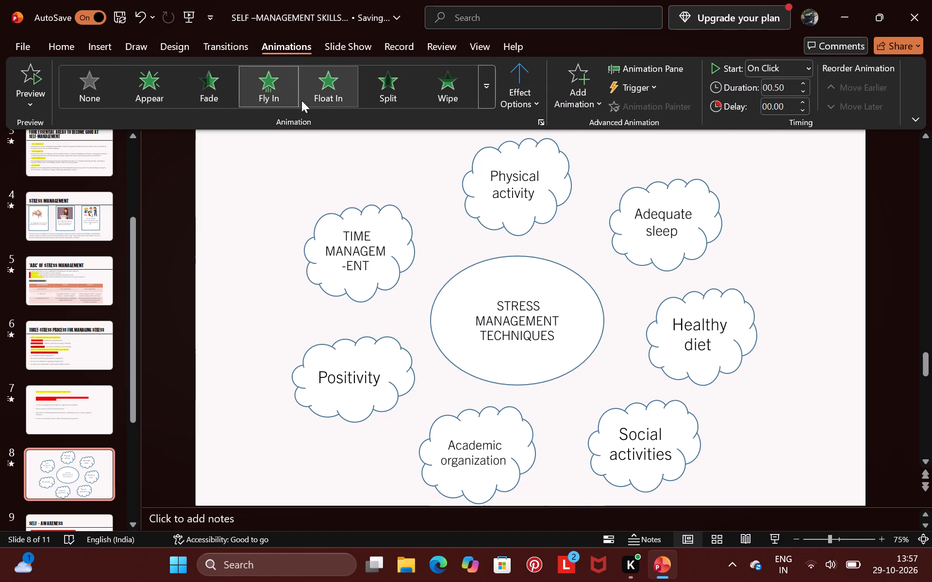
# Apply the Fade animation to the "Physical activity" cloud on slide 8.
pyautogui.click(478, 163)
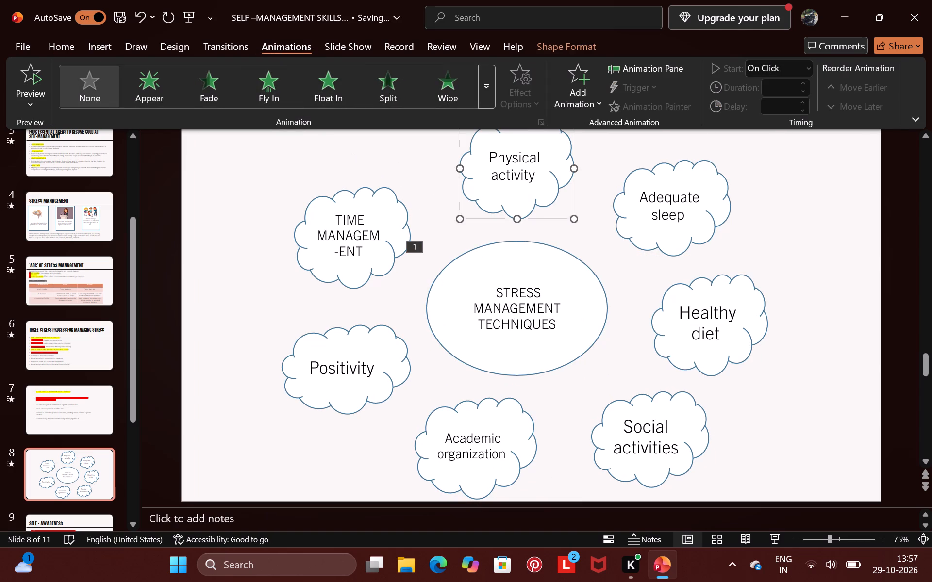
pyautogui.click(201, 72)
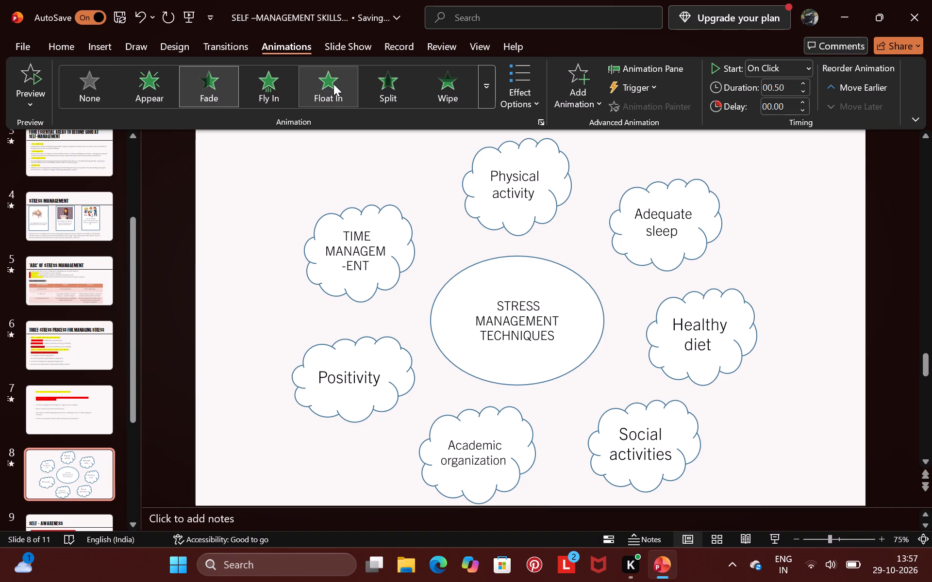
# Apply the Fade animation to the "Adequate sleep" cloud on slide 8.
pyautogui.click(647, 206)
pyautogui.moveTo(266, 97); pyautogui.dragTo(256, 97)
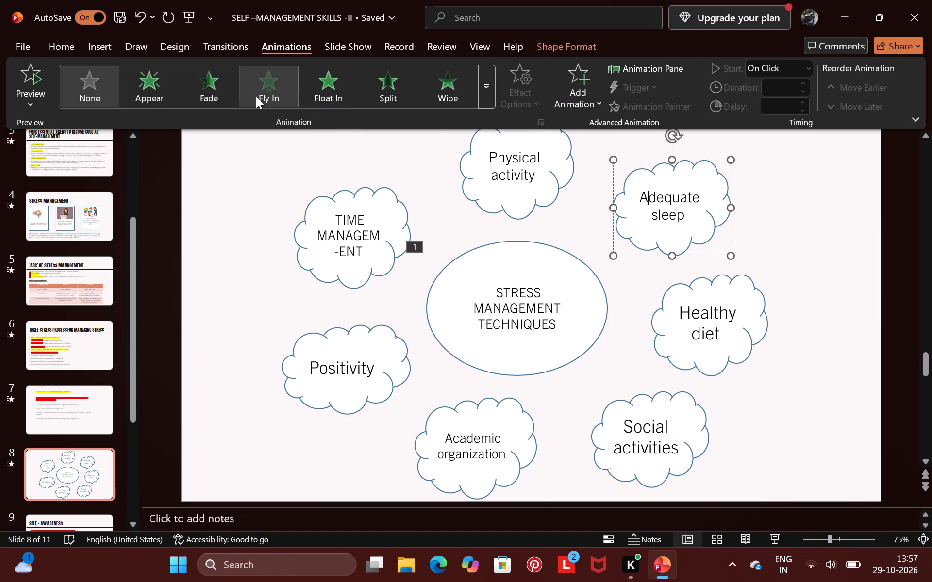
pyautogui.moveTo(256, 97); pyautogui.dragTo(225, 96)
pyautogui.click(225, 96)
# Apply the Fade animation to the "Healthy diet" cloud on slide 8.
pyautogui.click(730, 361)
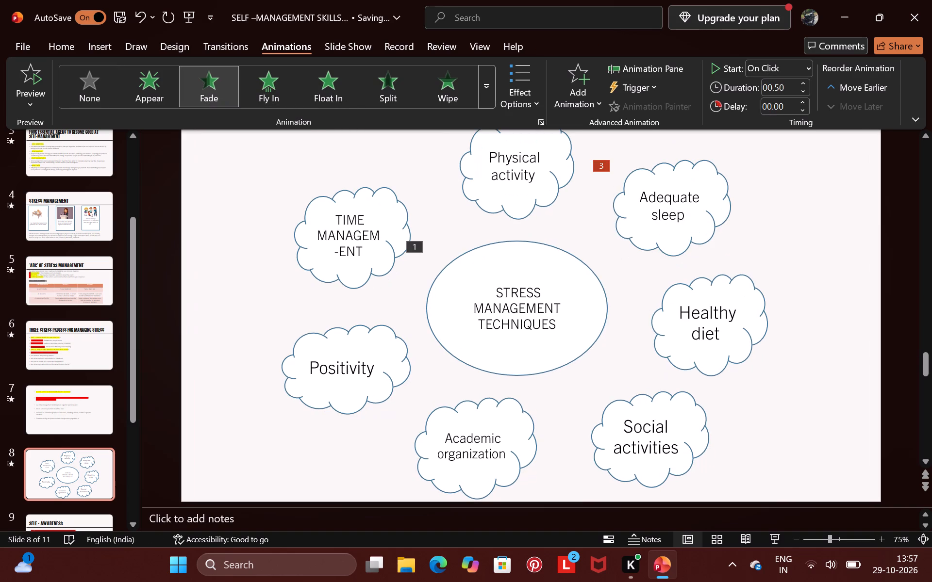
pyautogui.click(688, 328)
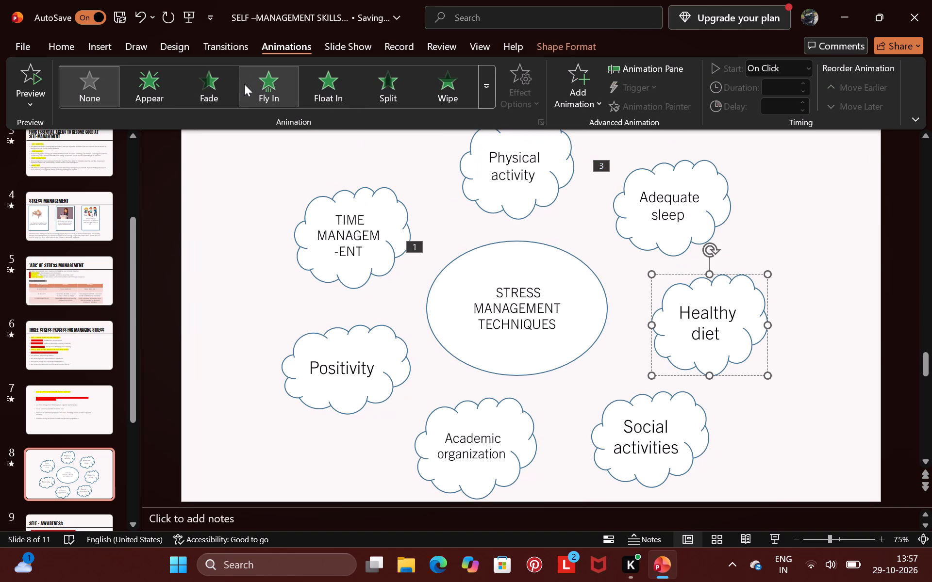
pyautogui.click(203, 84)
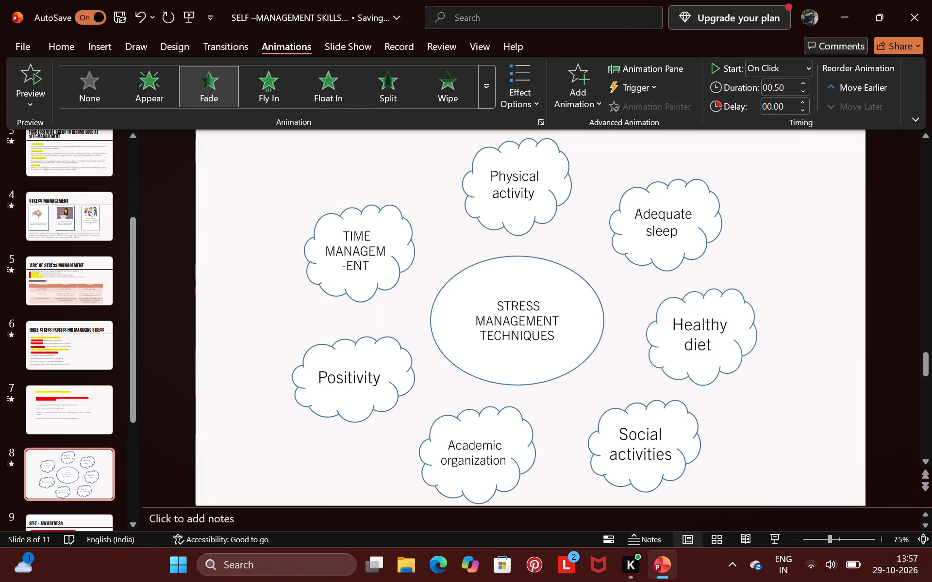
# Apply the Fade animation to the "Social activities" cloud on slide 8.
pyautogui.click(678, 415)
pyautogui.moveTo(219, 108); pyautogui.dragTo(212, 96)
pyautogui.click(212, 96)
# Apply the Fade animation to the "Academic organization" text in its cloud on slide 8.
pyautogui.click(487, 450)
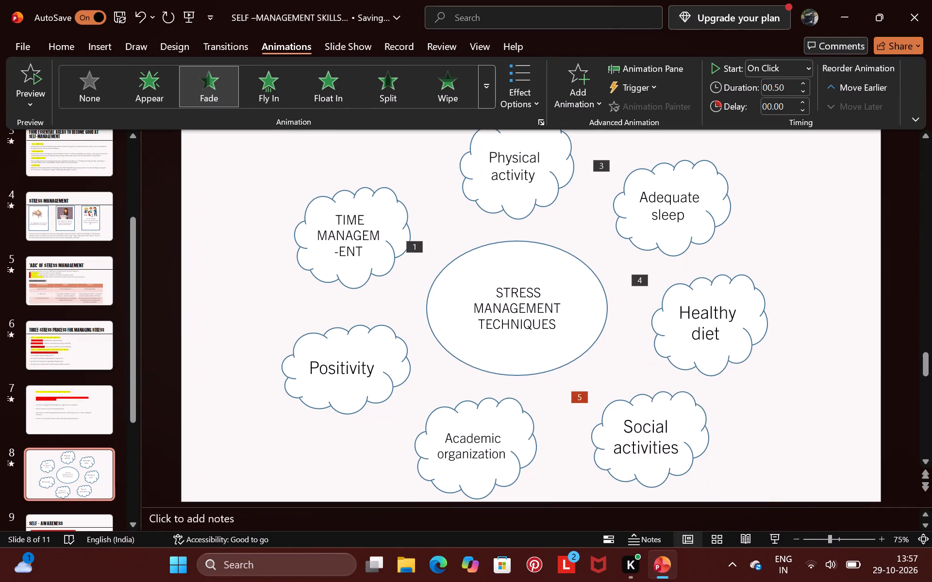
pyautogui.click(487, 450)
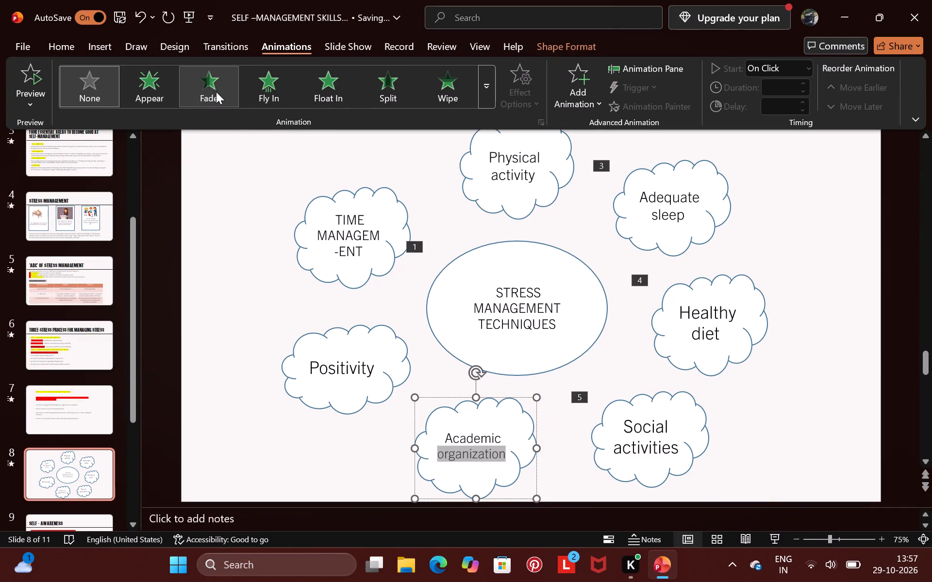
pyautogui.click(216, 92)
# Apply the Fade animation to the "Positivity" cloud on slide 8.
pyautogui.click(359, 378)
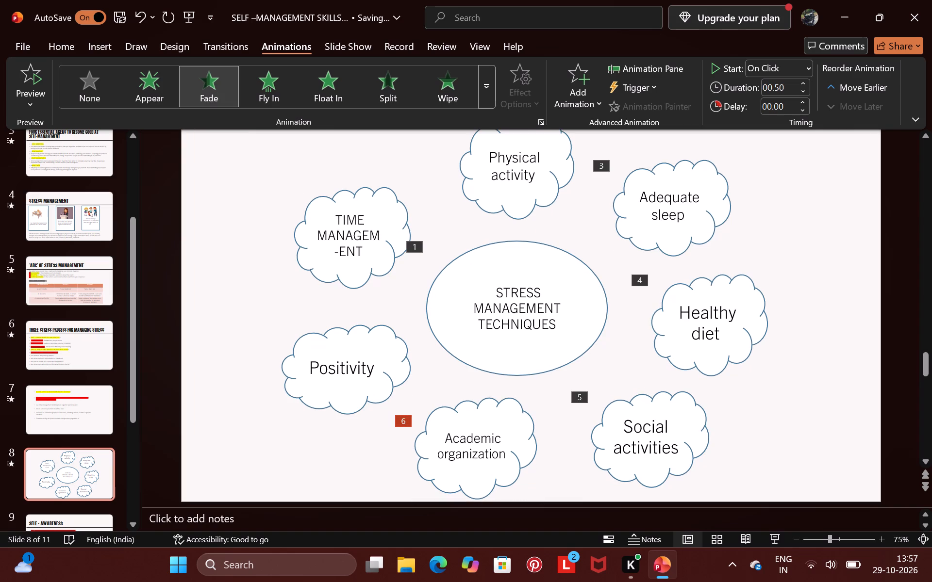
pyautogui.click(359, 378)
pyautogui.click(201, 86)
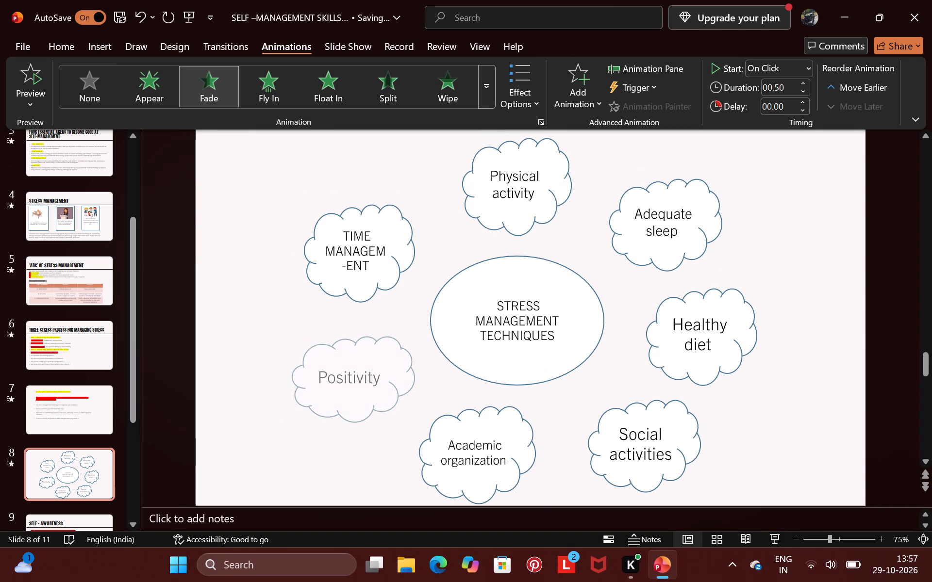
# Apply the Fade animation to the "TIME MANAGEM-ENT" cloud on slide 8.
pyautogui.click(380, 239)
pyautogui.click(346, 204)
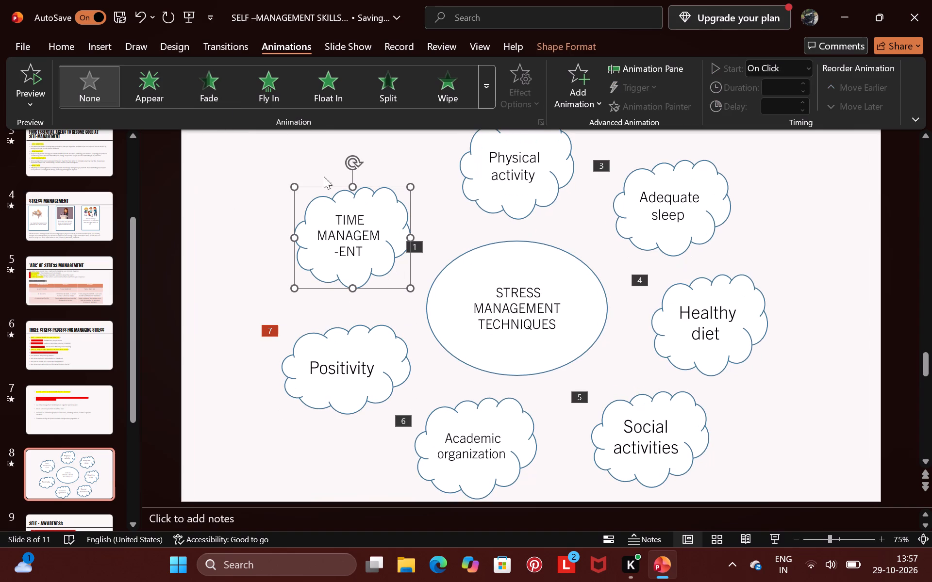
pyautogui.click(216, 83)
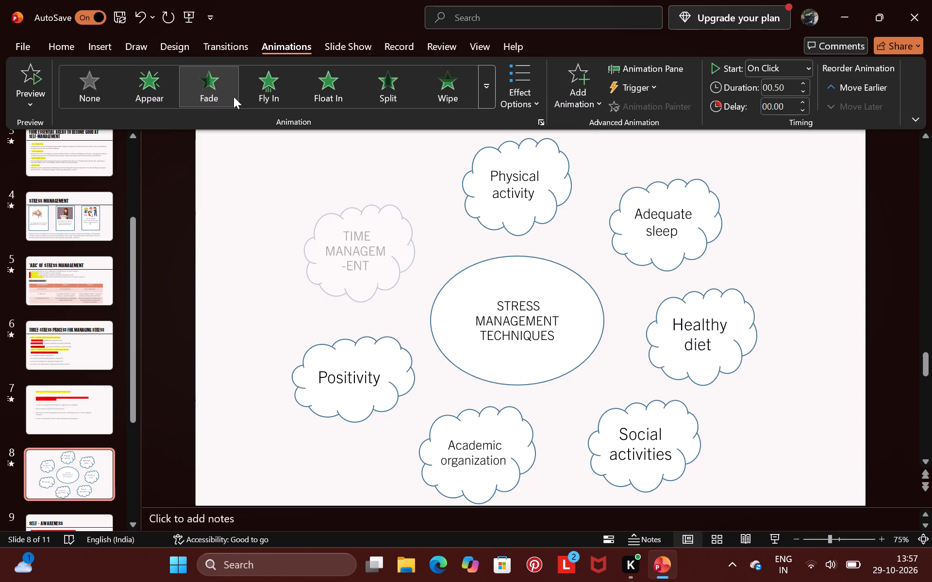
# Play the slide show from slide 7 through slide 8's cloud animations, and exit the show.
pyautogui.click(65, 416)
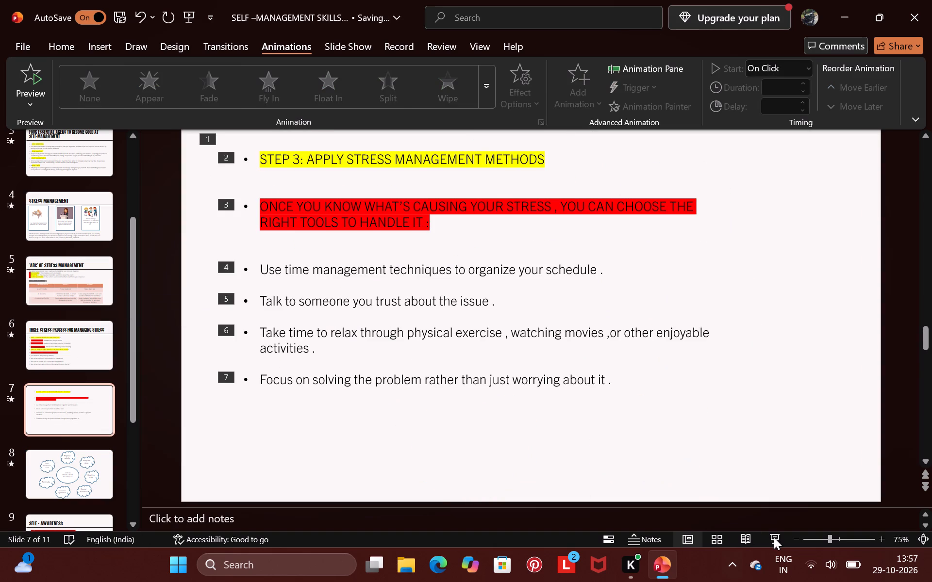
pyautogui.click(774, 537)
pyautogui.press('Right')
pyautogui.press('Right')
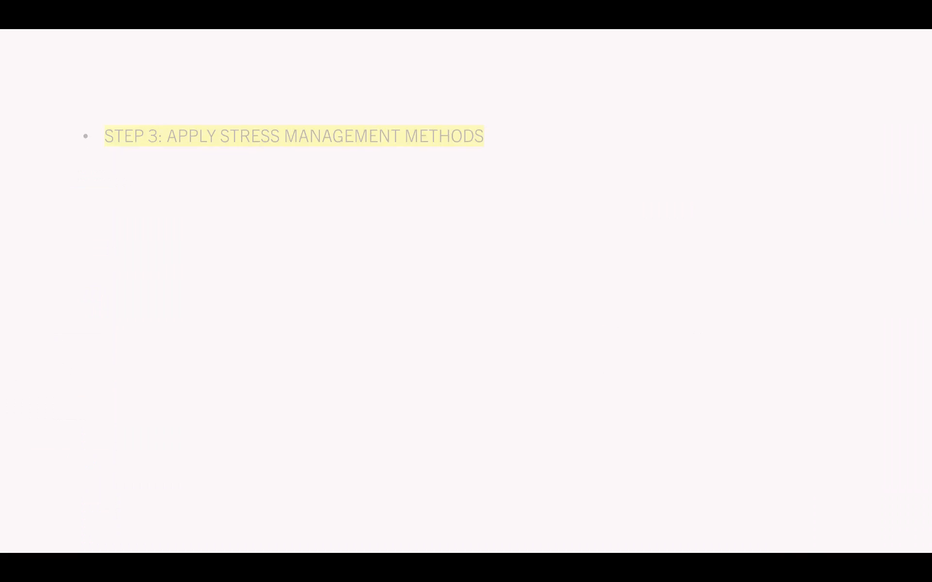
pyautogui.press('Right')
pyautogui.press('Right')
pyautogui.press('Right')
pyautogui.press('Right')
pyautogui.press('Right')
pyautogui.press('Right')
pyautogui.press('Right')
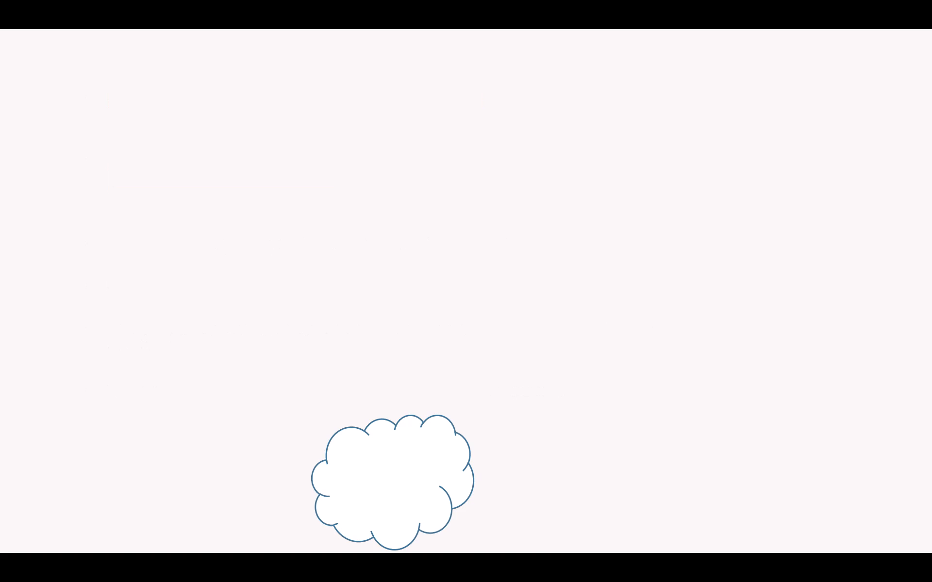
pyautogui.press('Right')
pyautogui.press('Right')
pyautogui.press('Right')
pyautogui.press('Right')
pyautogui.press('Right')
pyautogui.press('Right')
pyautogui.press('Right')
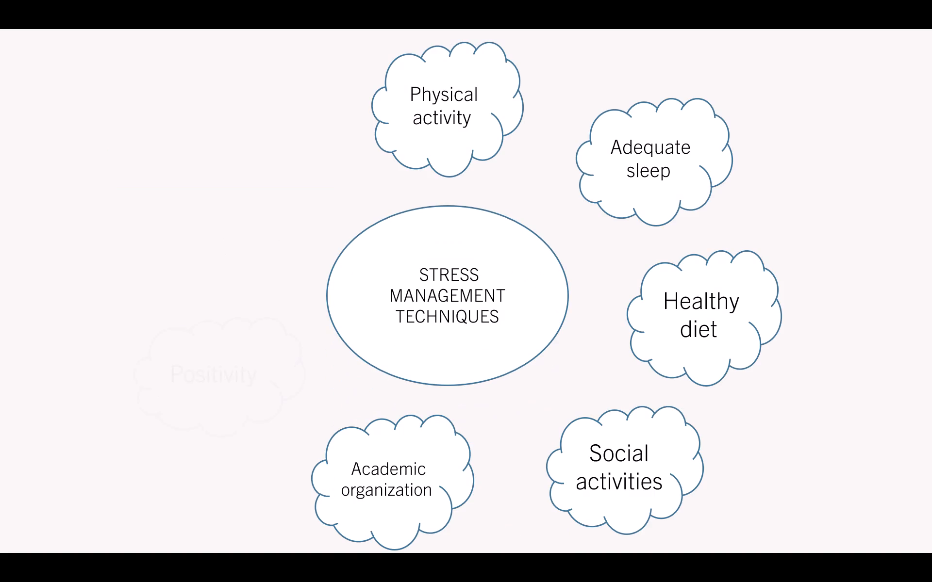
pyautogui.press('Right')
pyautogui.press('Right')
pyautogui.press('Escape')
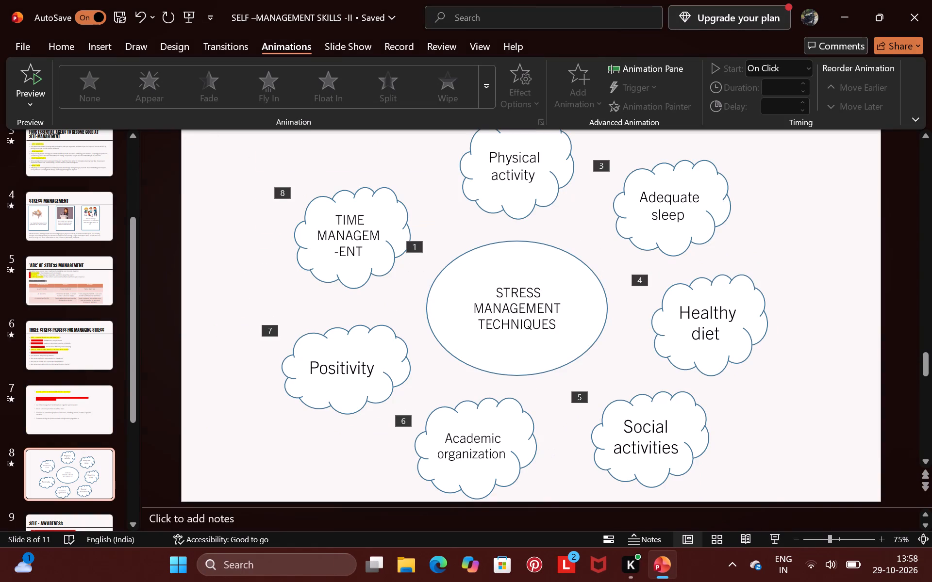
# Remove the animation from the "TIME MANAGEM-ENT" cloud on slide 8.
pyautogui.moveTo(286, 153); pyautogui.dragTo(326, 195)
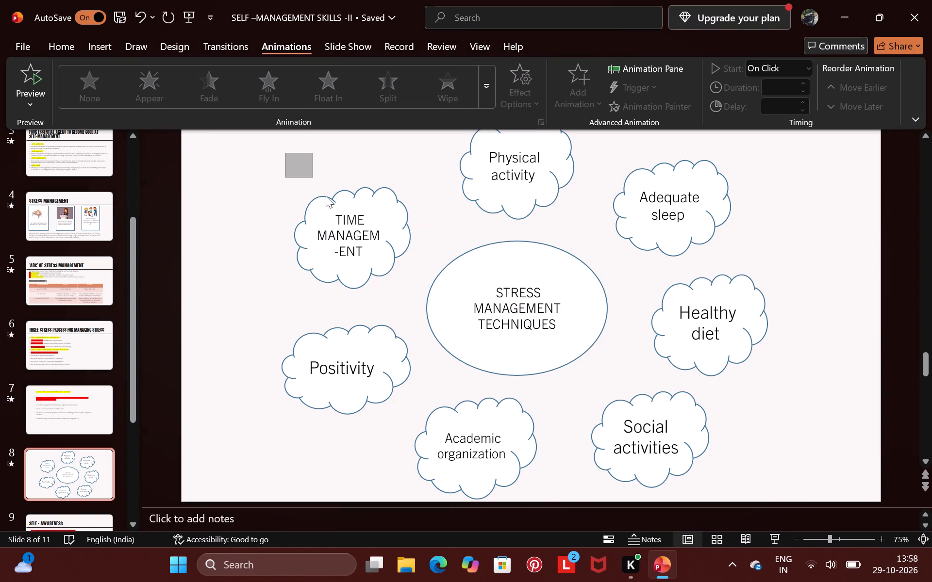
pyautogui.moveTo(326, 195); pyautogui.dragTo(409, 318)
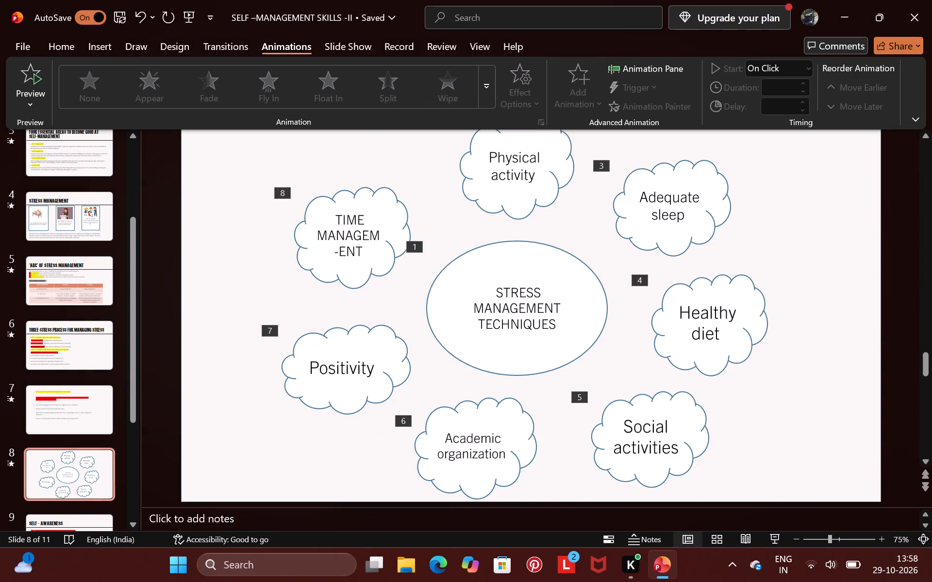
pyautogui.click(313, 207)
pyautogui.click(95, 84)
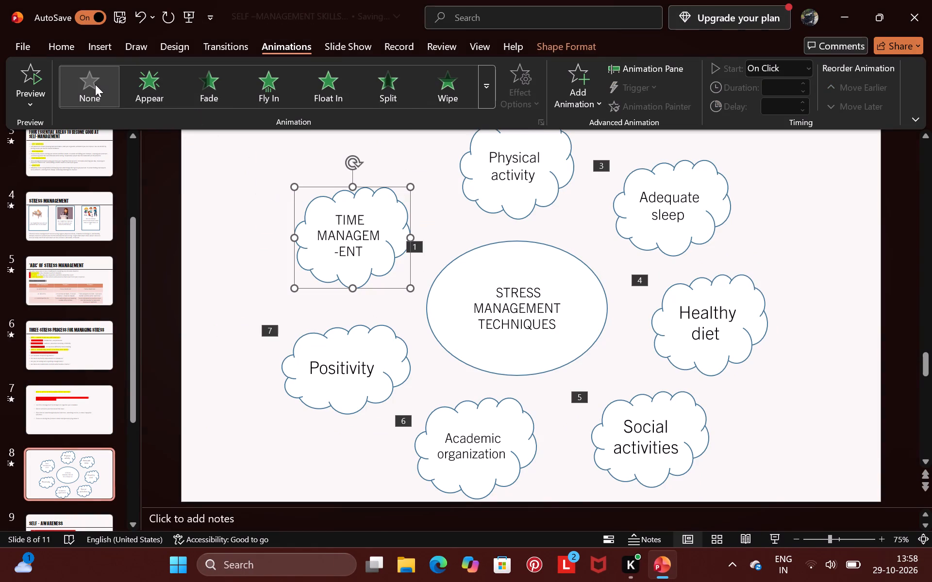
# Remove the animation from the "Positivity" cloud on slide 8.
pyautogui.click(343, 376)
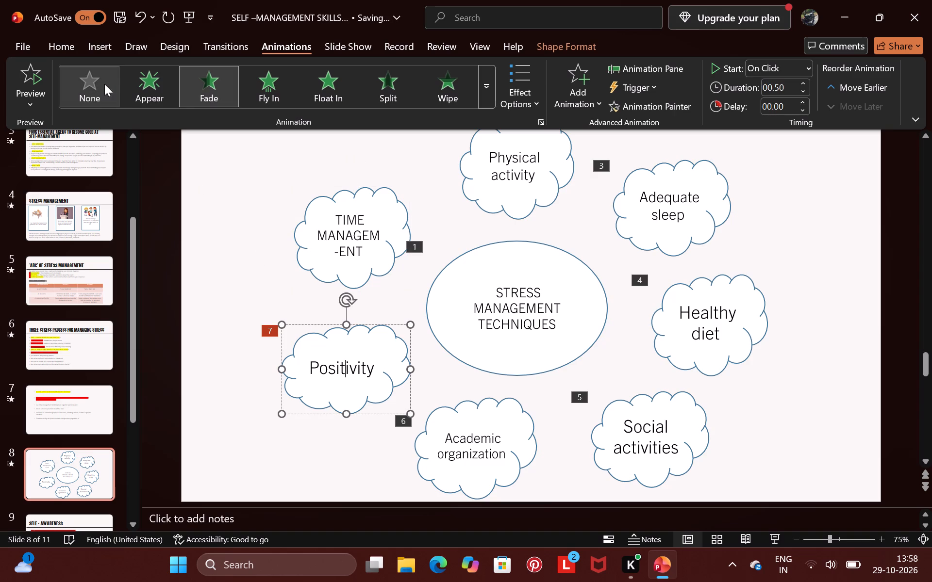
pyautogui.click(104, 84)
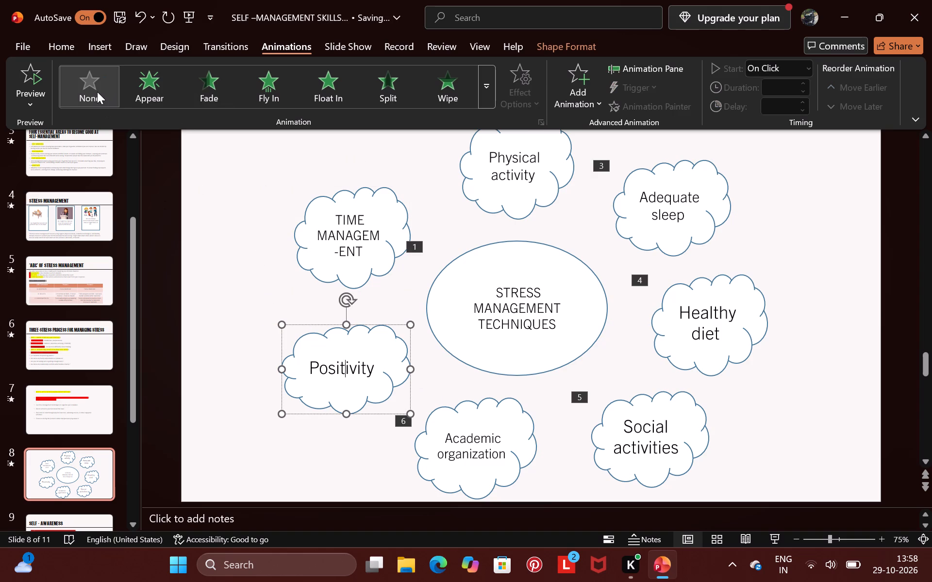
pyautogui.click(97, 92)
# Select the "Academic organization" cloud on slide 8 and move it slightly up and to the left.
pyautogui.click(473, 421)
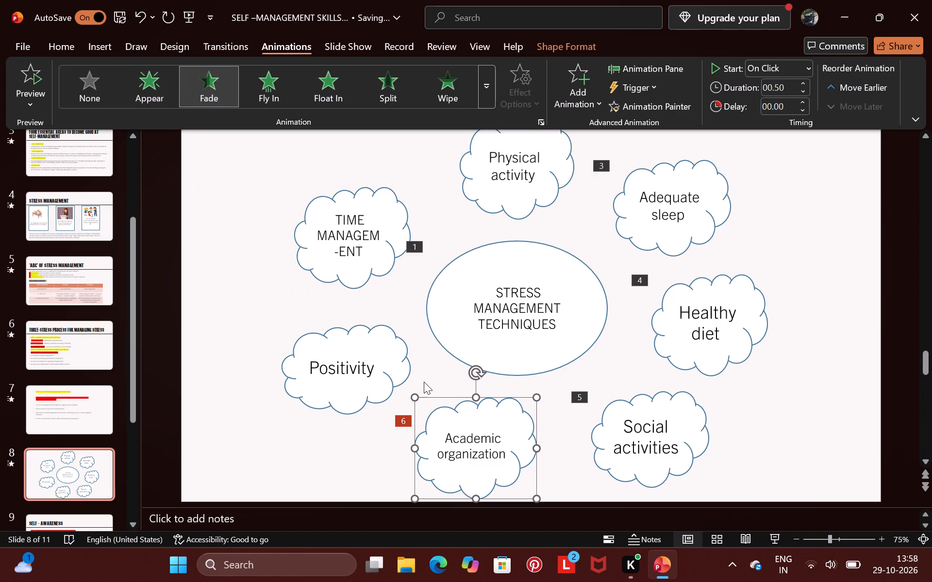
pyautogui.moveTo(424, 382); pyautogui.dragTo(546, 496)
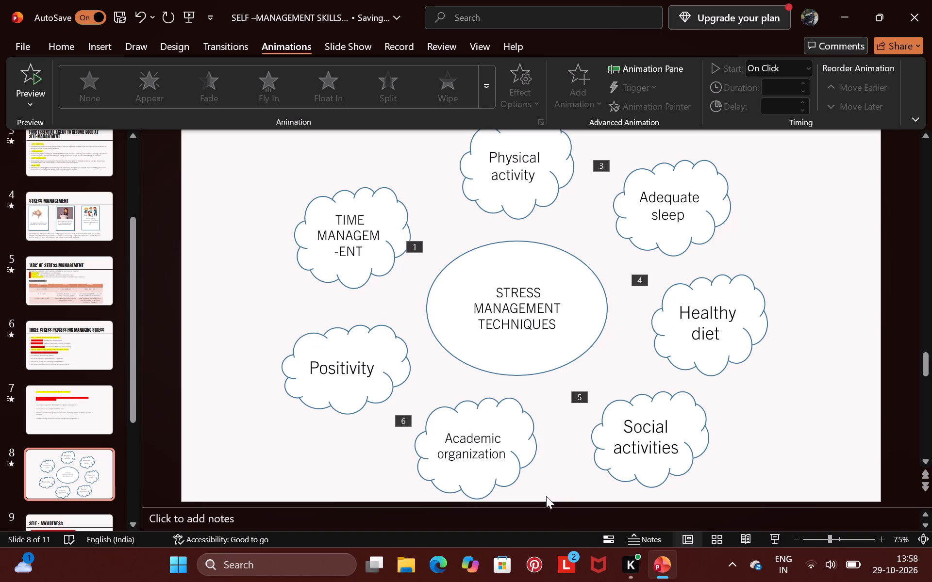
pyautogui.click(135, 96)
pyautogui.click(471, 424)
pyautogui.click(455, 394)
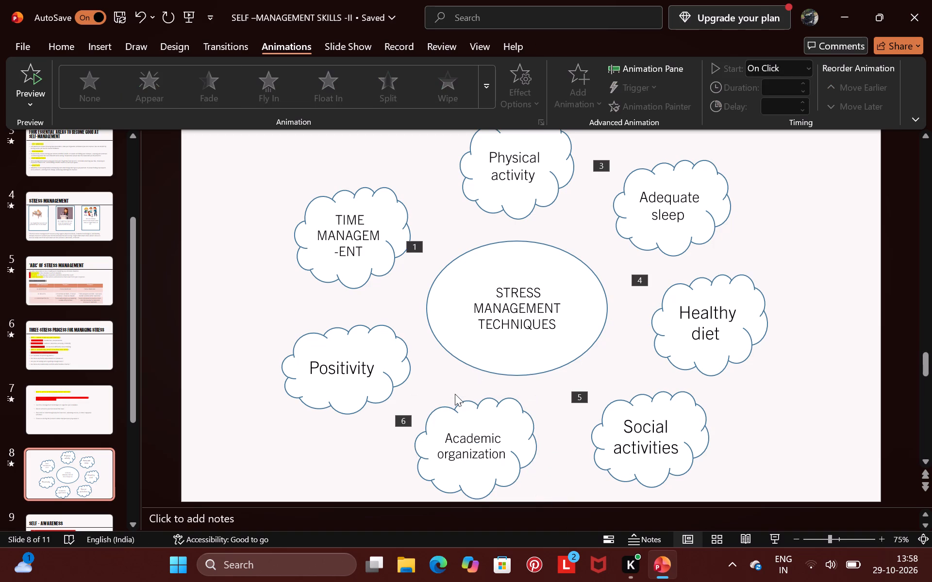
pyautogui.click(455, 404)
pyautogui.moveTo(455, 396); pyautogui.dragTo(434, 386)
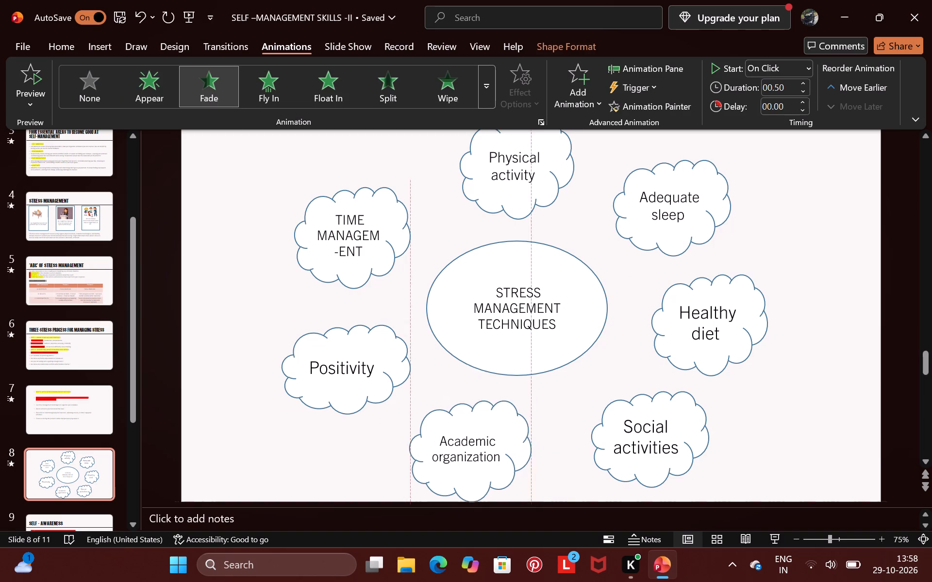
pyautogui.moveTo(434, 386); pyautogui.dragTo(447, 392)
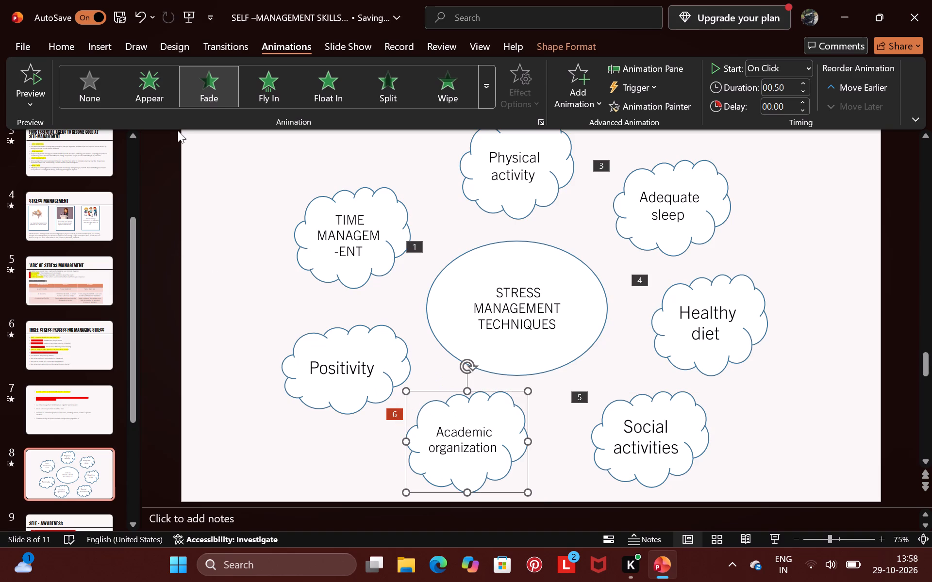
# Apply the Fade animation to the "Positivity" cloud on slide 8, and change its effect to Fly In.
pyautogui.click(366, 326)
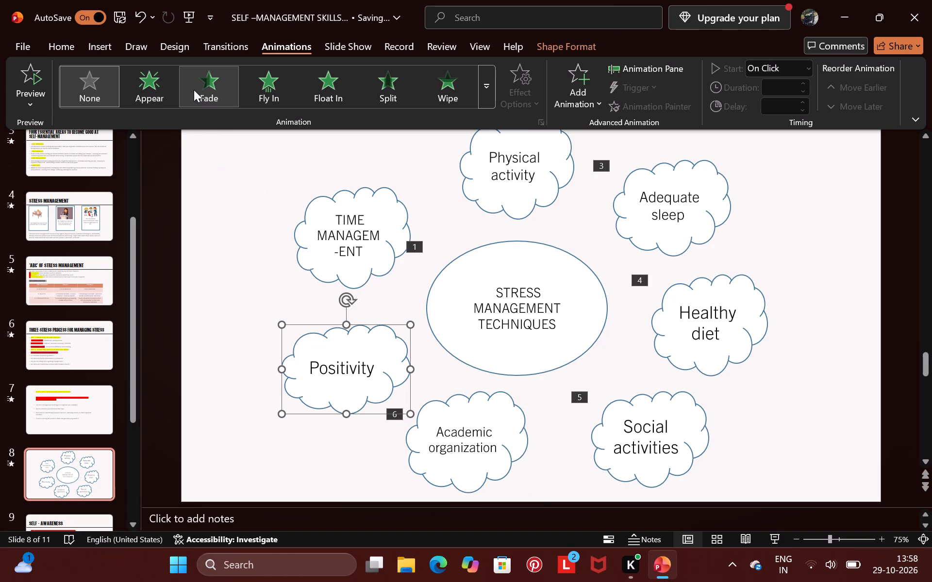
pyautogui.click(201, 87)
pyautogui.click(331, 216)
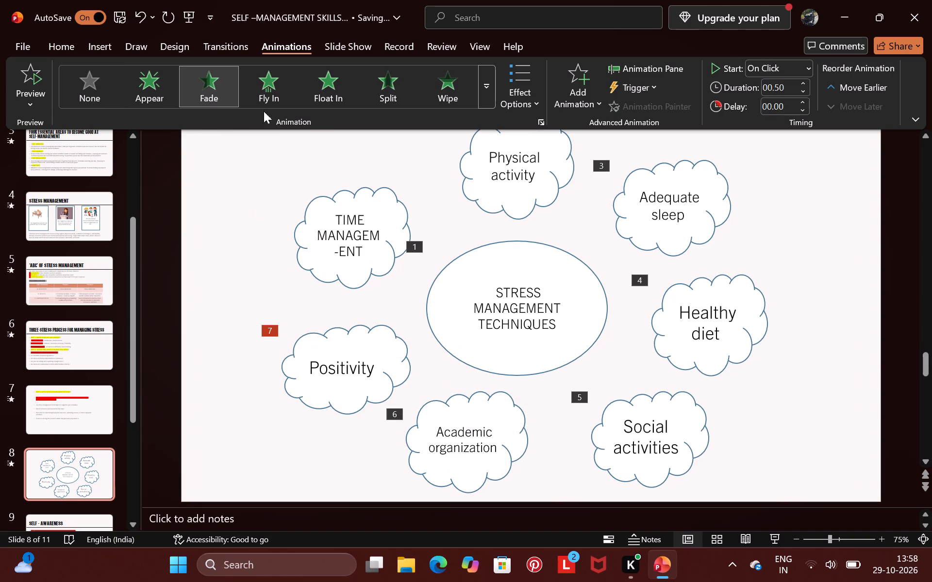
pyautogui.click(264, 81)
# Apply the Fade animation to the "TIME MANAGEM-ENT" cloud on slide 8.
pyautogui.click(339, 251)
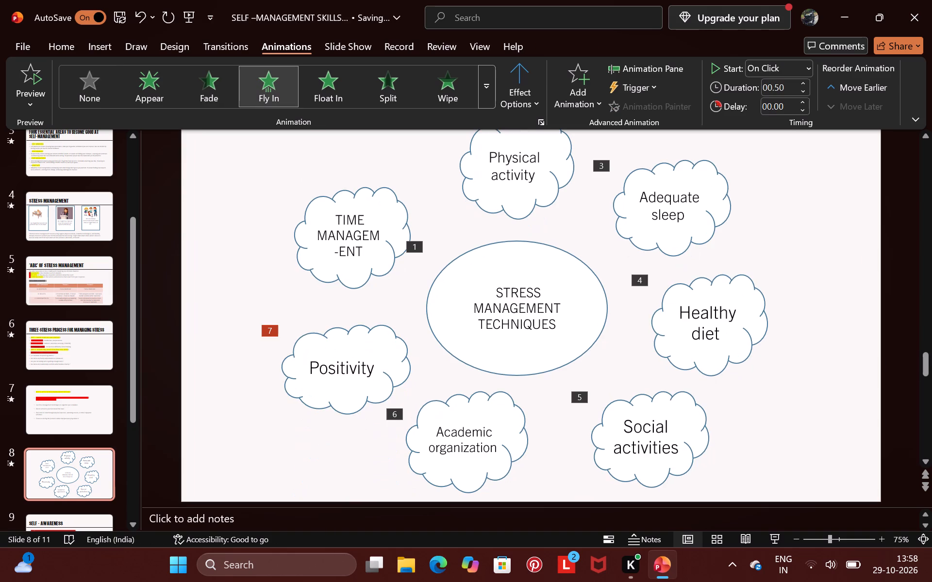
pyautogui.click(339, 251)
pyautogui.click(202, 84)
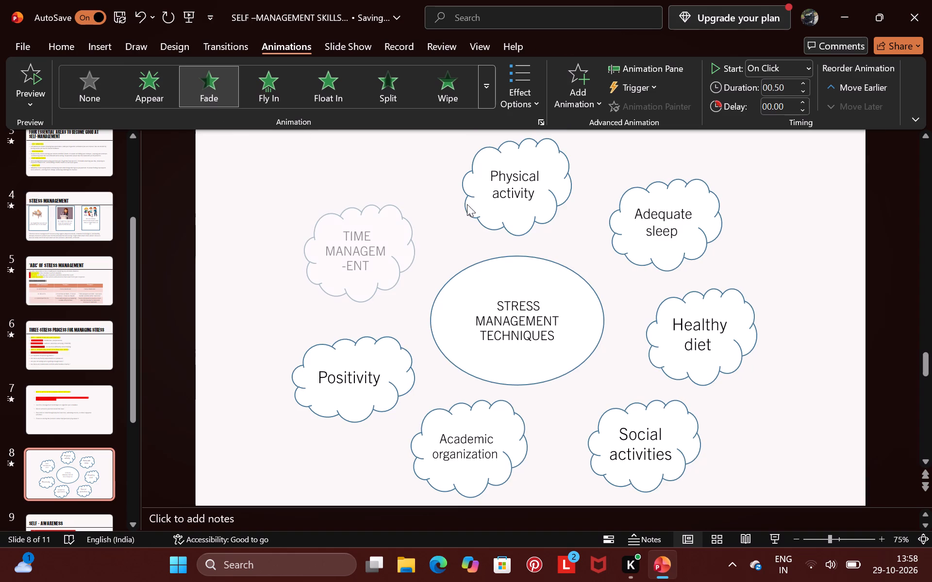
# Play the slide show from slide 7 through slide 8's animations up to the "SELF - AWARENESS" slide.
pyautogui.click(41, 365)
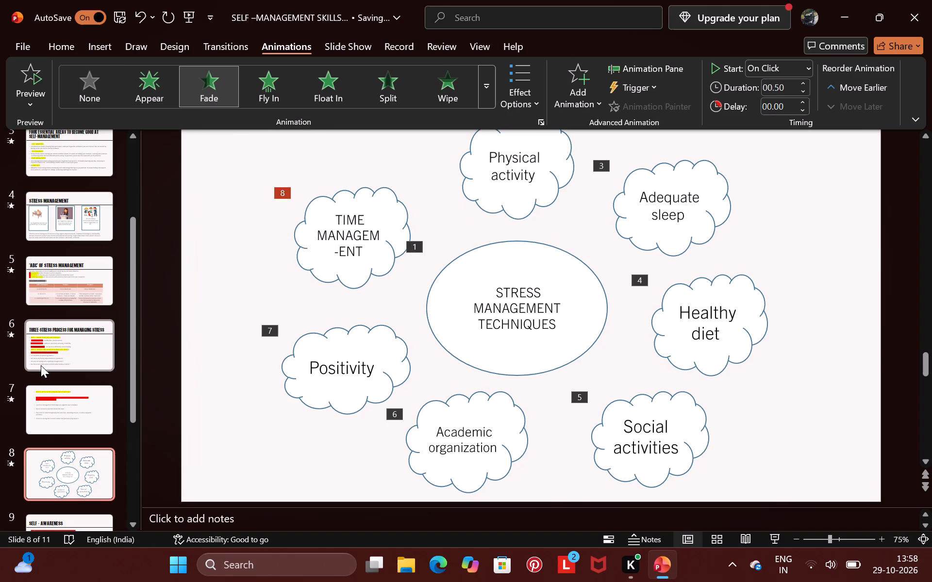
pyautogui.click(99, 420)
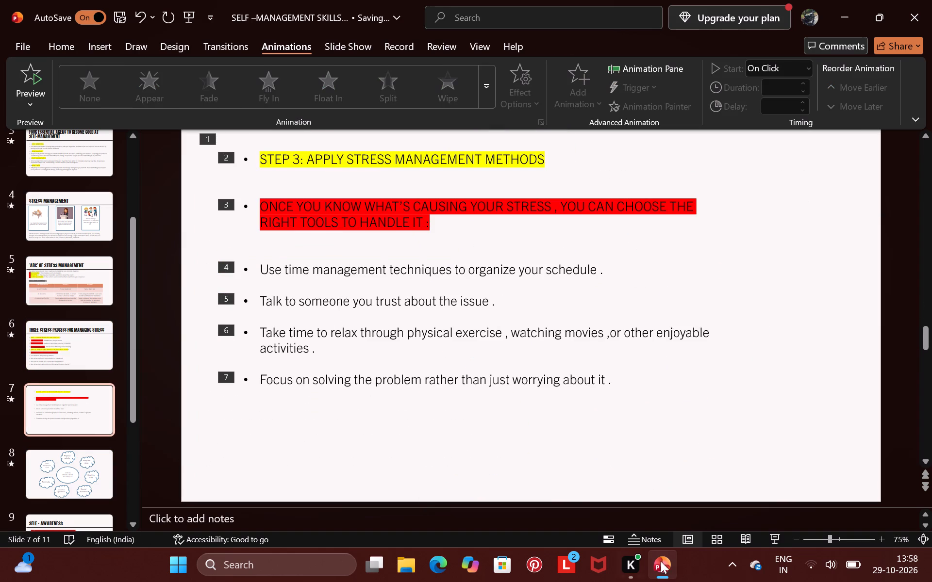
pyautogui.click(768, 544)
pyautogui.press('Right')
pyautogui.press('Right')
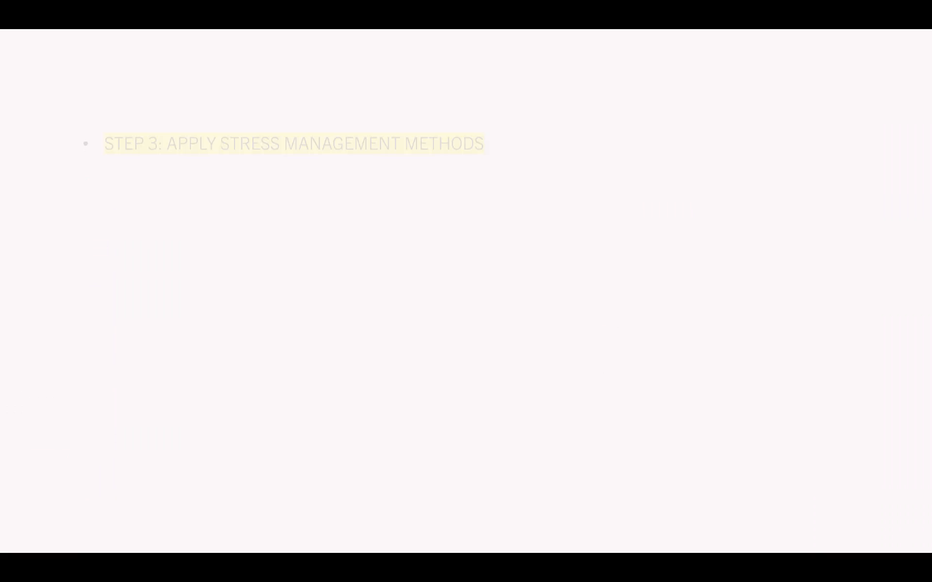
pyautogui.press('Right')
pyautogui.press('Right')
pyautogui.press('Right')
pyautogui.press('Right')
pyautogui.press('Right')
pyautogui.press('Right')
pyautogui.press('Right')
pyautogui.press('Right')
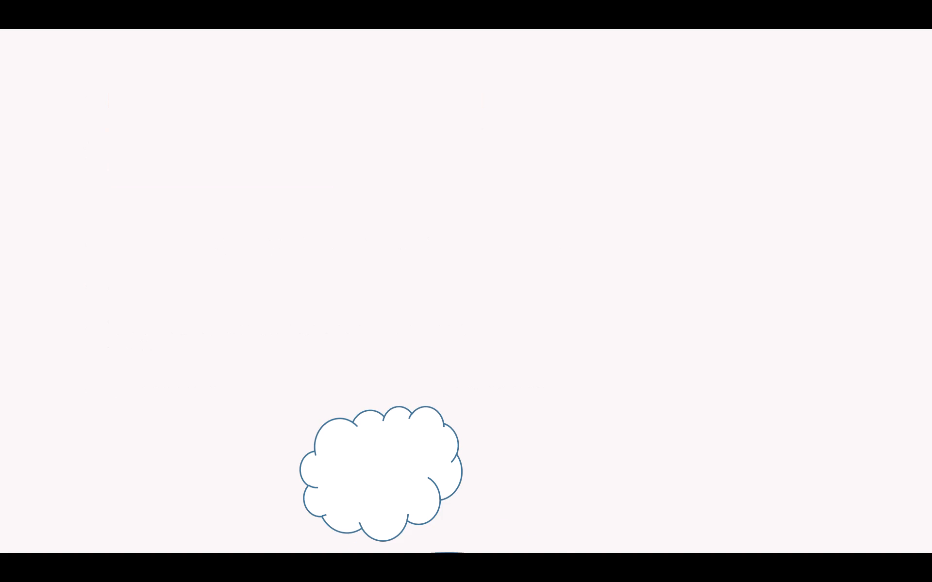
pyautogui.press('Right')
pyautogui.press('Right')
pyautogui.press('Right')
pyautogui.press('Right')
pyautogui.press('Right')
pyautogui.press('Right')
pyautogui.press('Right')
pyautogui.press('Right')
pyautogui.press('Right')
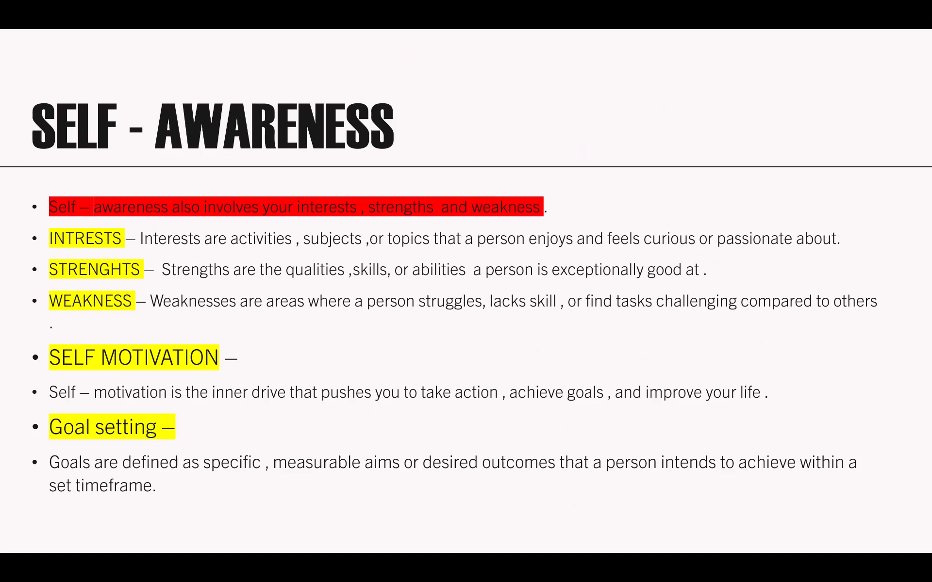
# Step back through slide 8's cloud animations in the slide show and replay them forward to the "TIME MANAGEM-ENT" cloud.
pyautogui.press('Left')
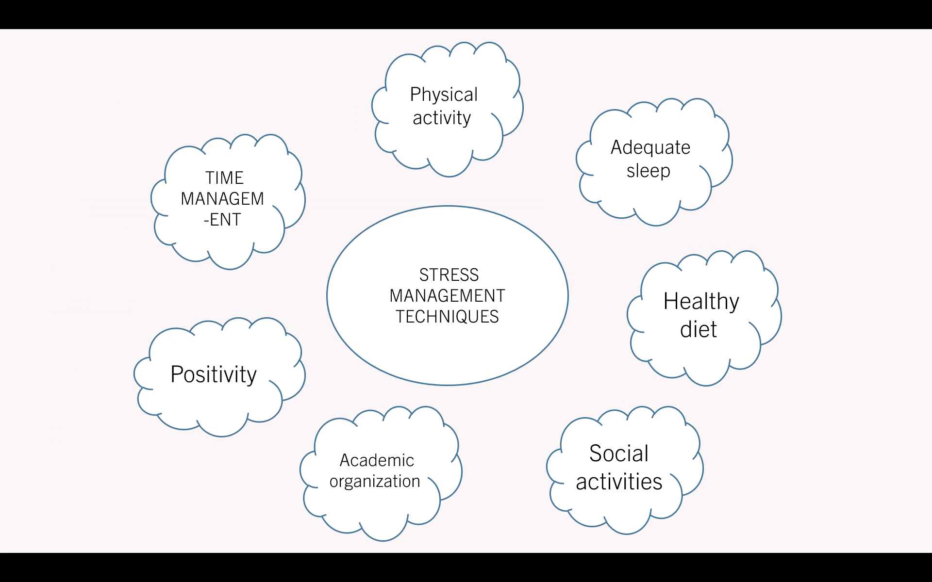
pyautogui.press('Left')
pyautogui.press('Left')
pyautogui.press('Left')
pyautogui.press('Left')
pyautogui.press('Left')
pyautogui.press('Left')
pyautogui.press('Left')
pyautogui.press('Right')
pyautogui.press('Right')
pyautogui.press('Right')
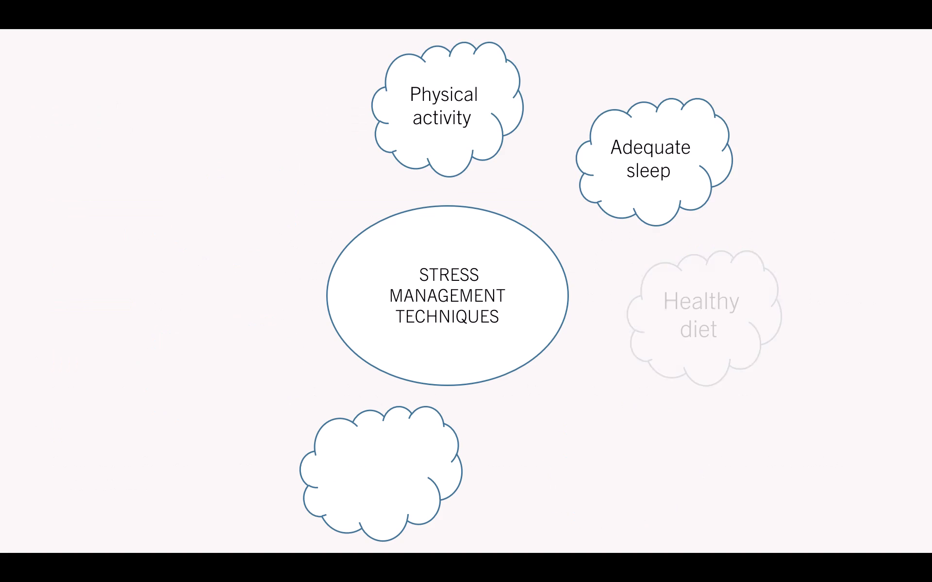
pyautogui.press('Right')
pyautogui.press('Right')
pyautogui.press('Right')
pyautogui.press('Right')
pyautogui.press('Right')
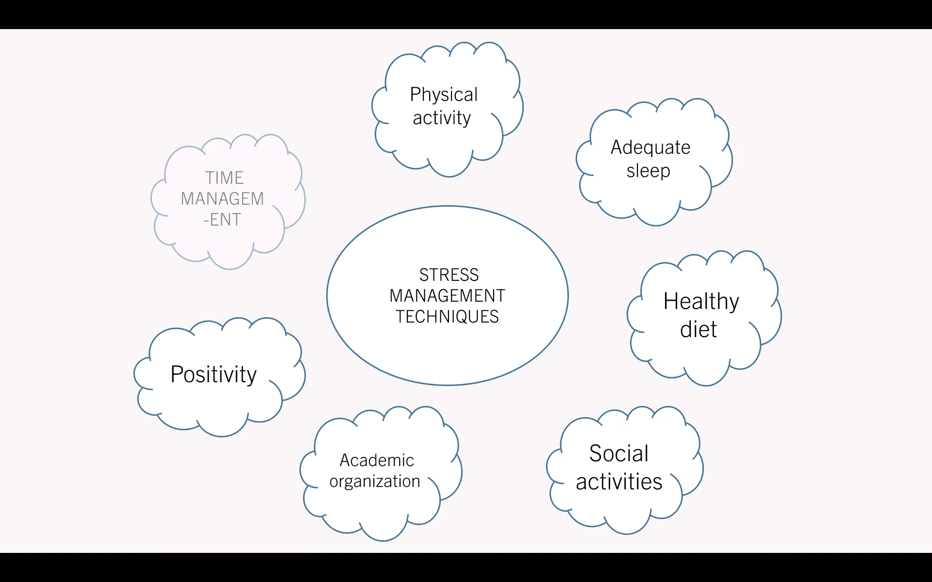
# Rewind slide 8's cloud animations again and replay them up to the "Positivity" cloud flying in.
pyautogui.press('Left')
pyautogui.press('Left')
pyautogui.press('Left')
pyautogui.press('Left')
pyautogui.press('Left')
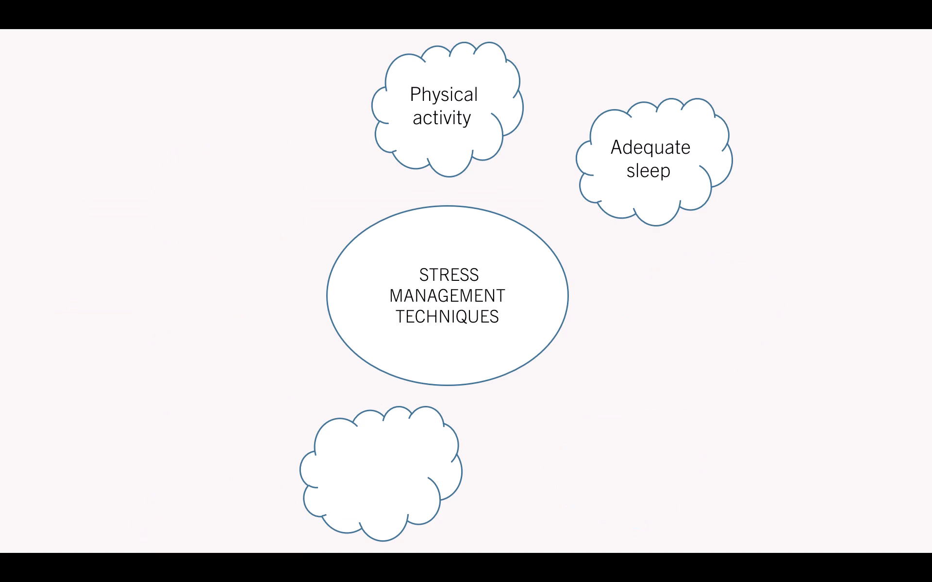
pyautogui.press('Left')
pyautogui.press('Left')
pyautogui.press('Right')
pyautogui.press('Right')
pyautogui.press('Right')
pyautogui.press('Right')
pyautogui.press('Right')
pyautogui.press('Right')
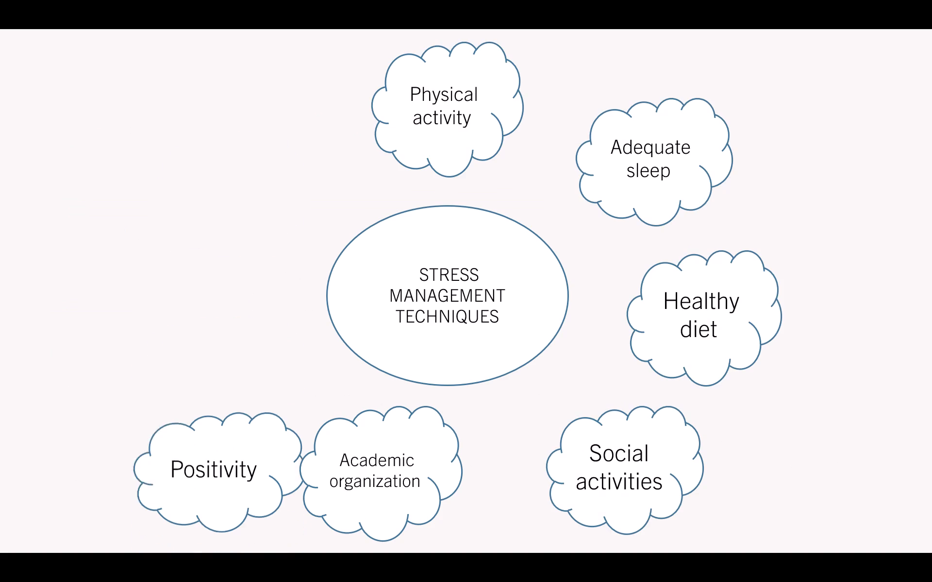
# Play the slide show onward from slide 8 through the "SELF - AWARENESS" and "TIME MANAGEMENT" slides.
pyautogui.press('Right')
pyautogui.press('Right')
pyautogui.press('Right')
pyautogui.press('Right')
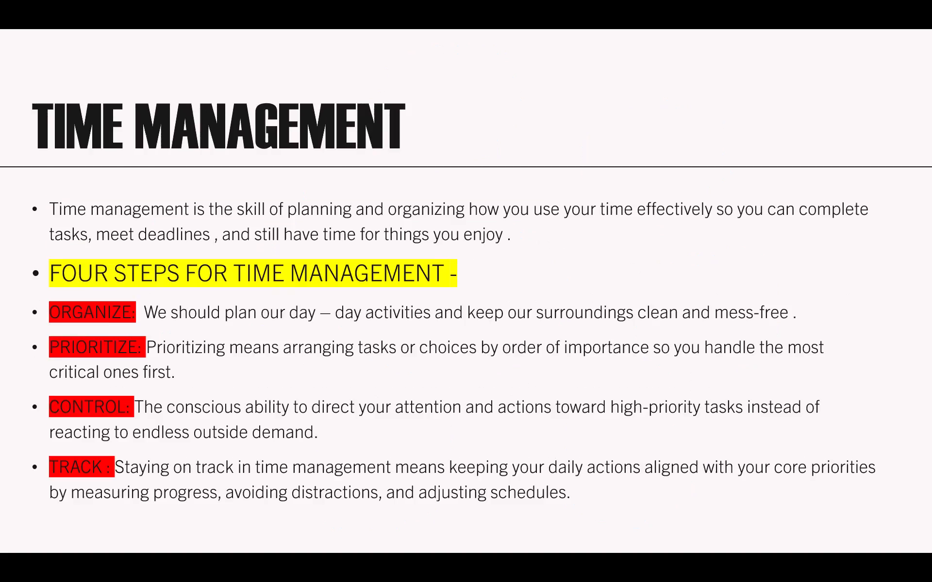
pyautogui.press('Right')
pyautogui.press('Right')
pyautogui.press('Right')
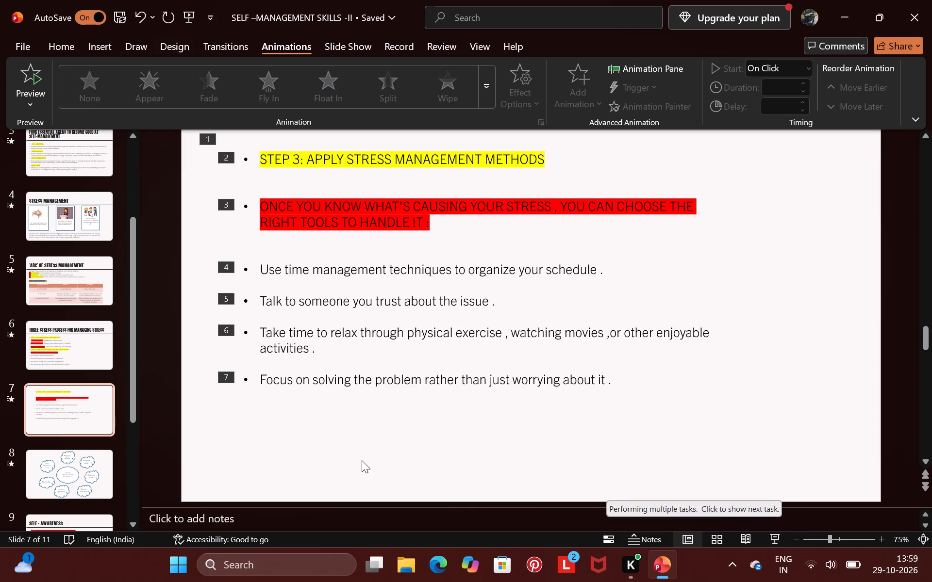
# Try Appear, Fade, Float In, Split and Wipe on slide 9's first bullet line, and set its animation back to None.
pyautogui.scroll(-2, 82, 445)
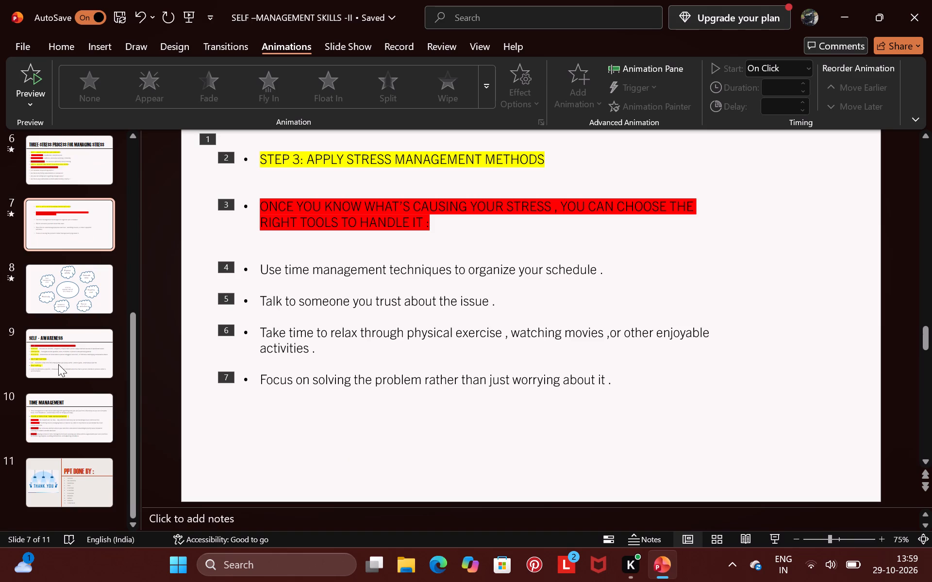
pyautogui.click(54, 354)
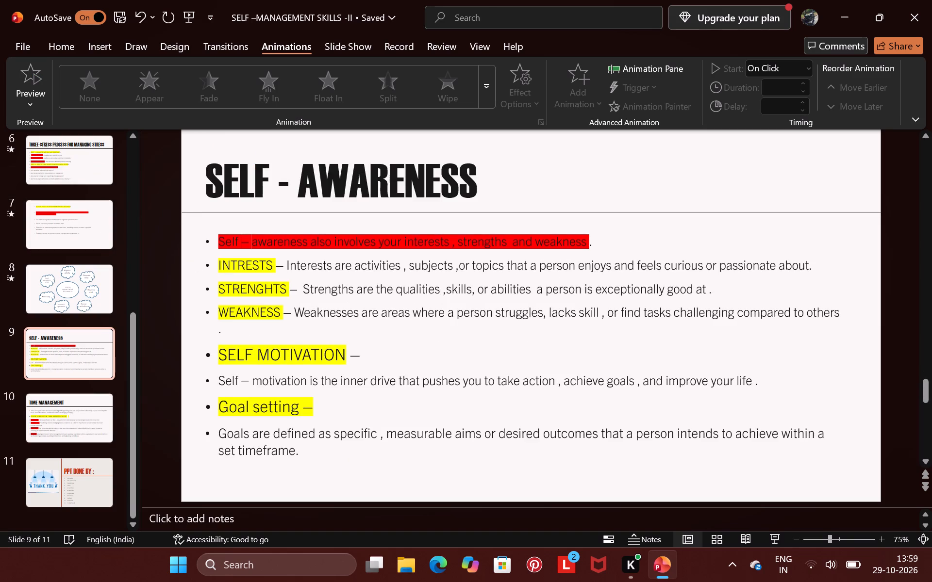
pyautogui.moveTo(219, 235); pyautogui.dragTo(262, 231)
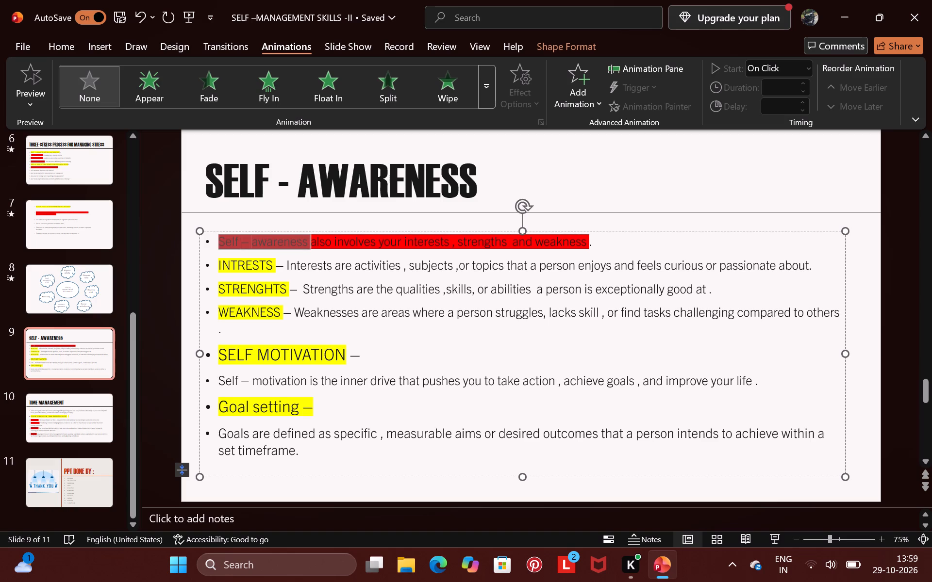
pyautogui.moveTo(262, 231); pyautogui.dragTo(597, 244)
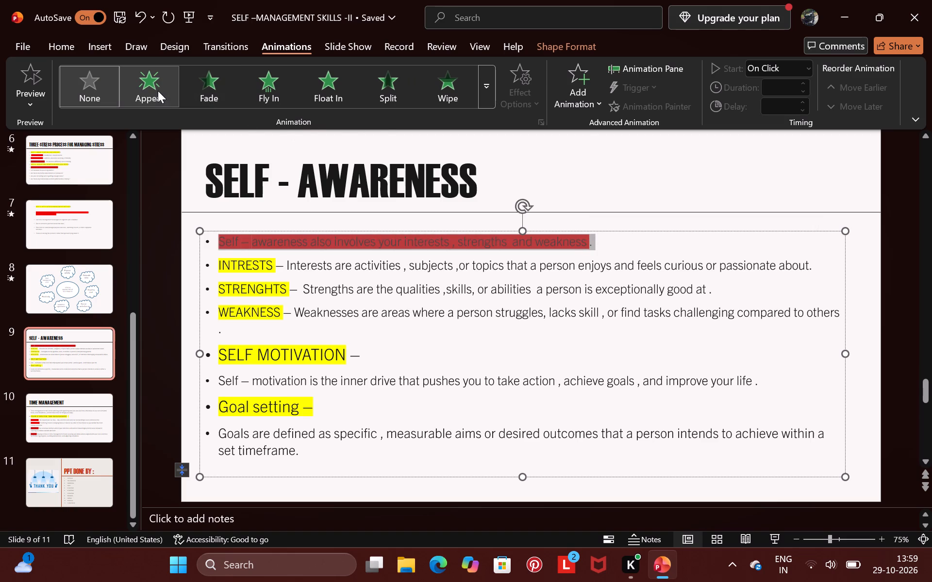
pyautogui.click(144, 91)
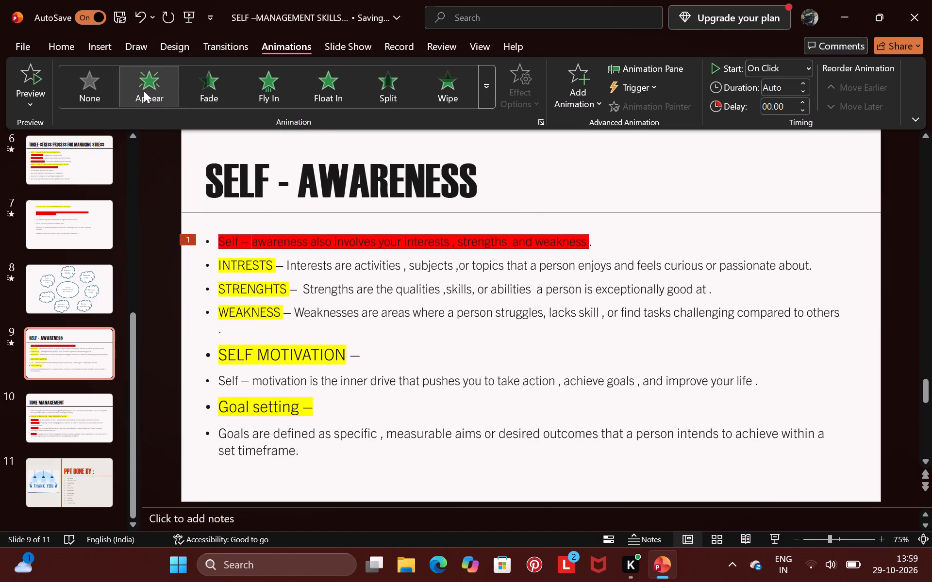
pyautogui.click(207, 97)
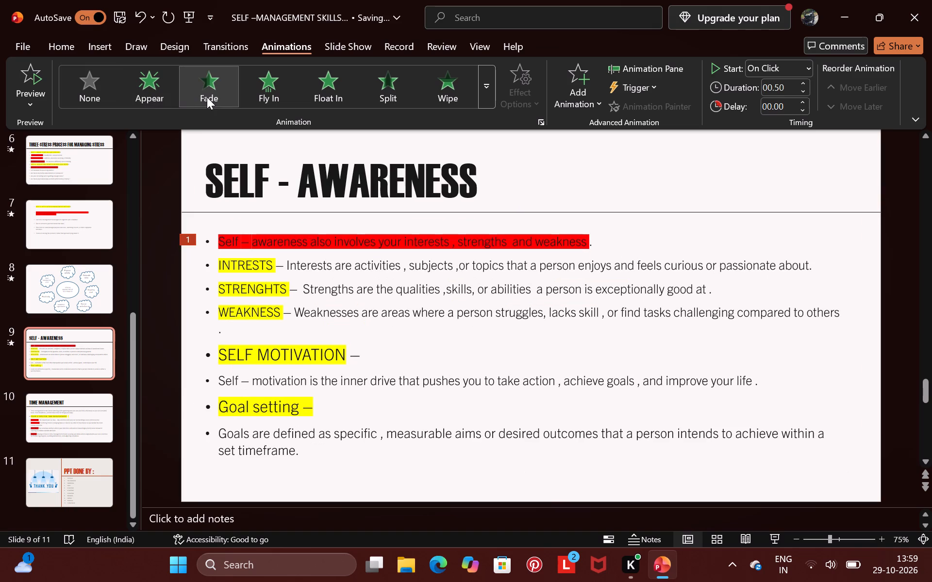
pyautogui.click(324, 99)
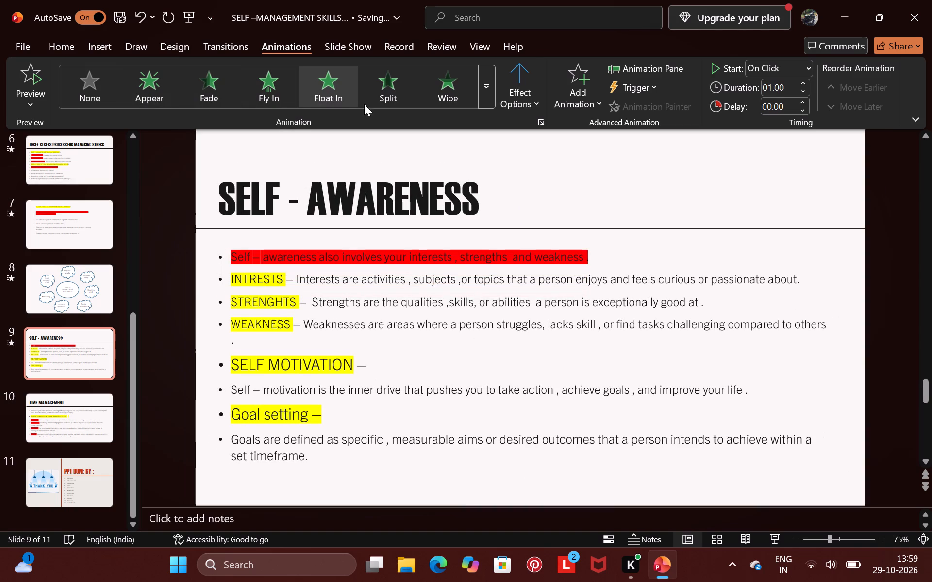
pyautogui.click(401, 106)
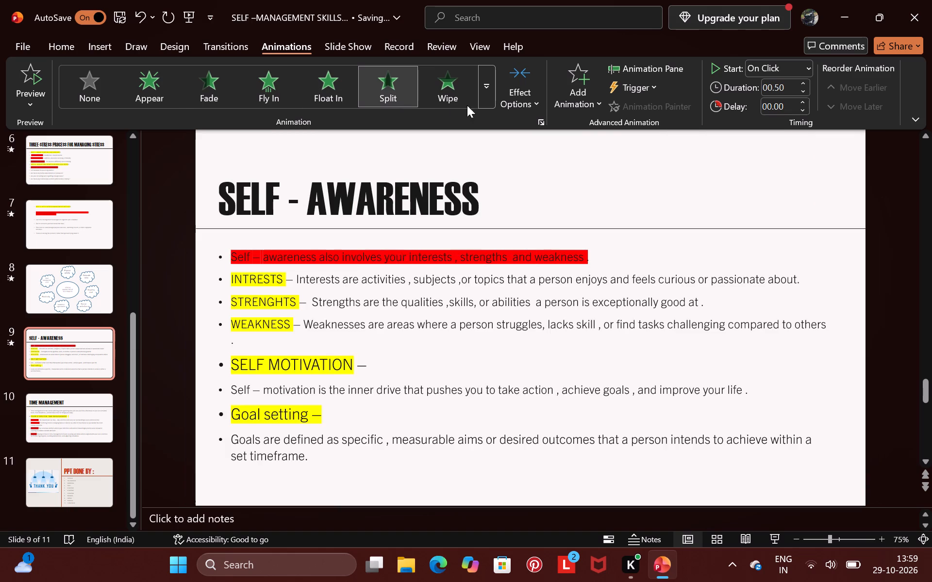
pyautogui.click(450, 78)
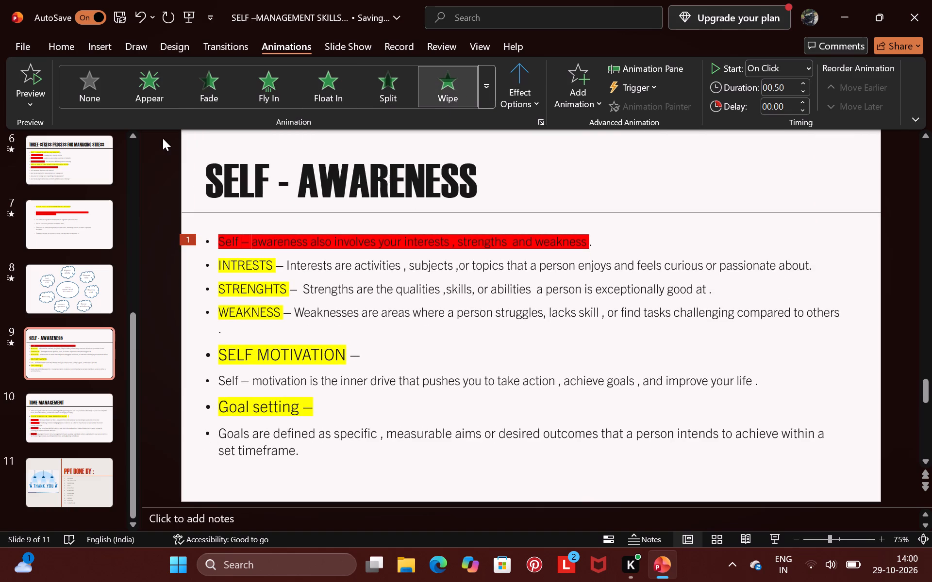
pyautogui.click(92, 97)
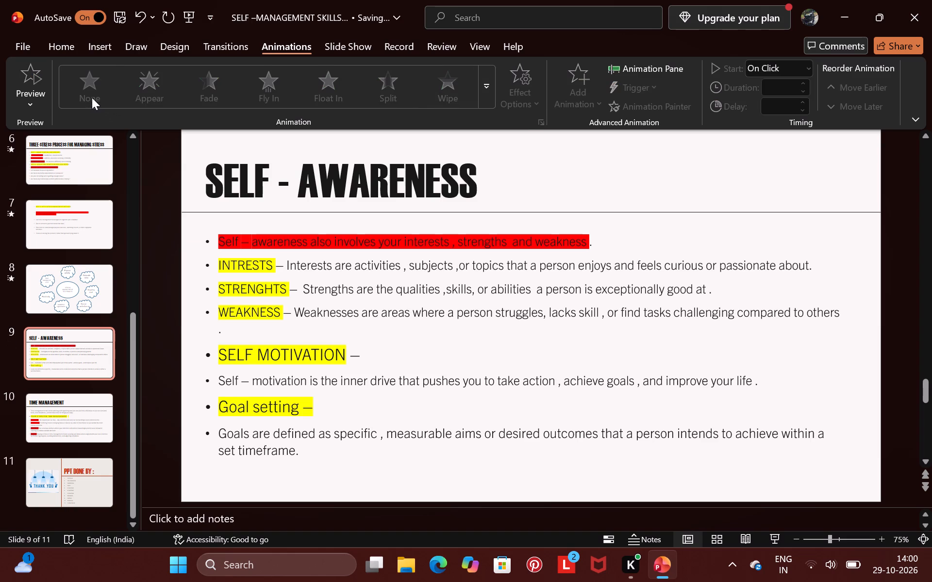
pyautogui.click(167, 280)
# Place the text cursor at the end of the "SELF MOTIVATION –" line in slide 9's body text.
pyautogui.click(395, 346)
pyautogui.click(395, 346)
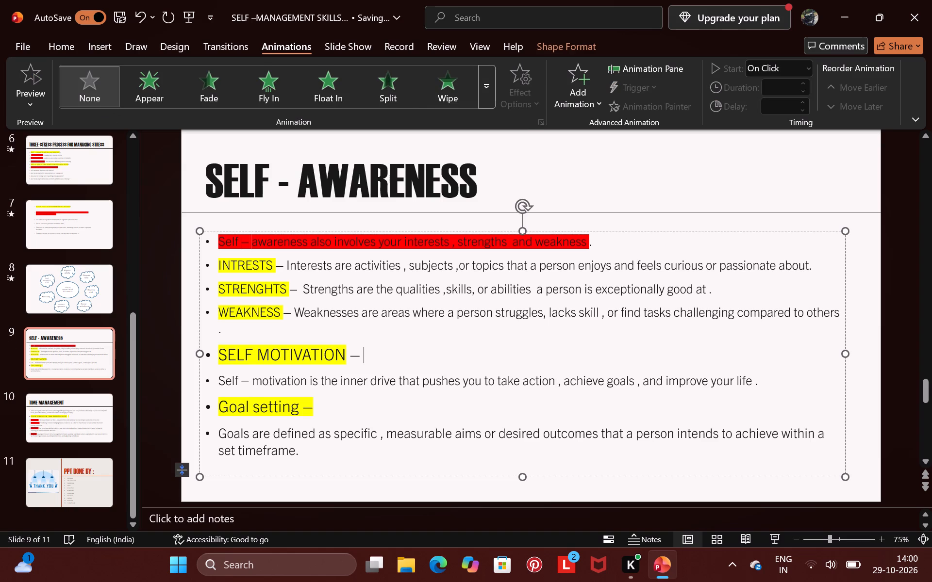
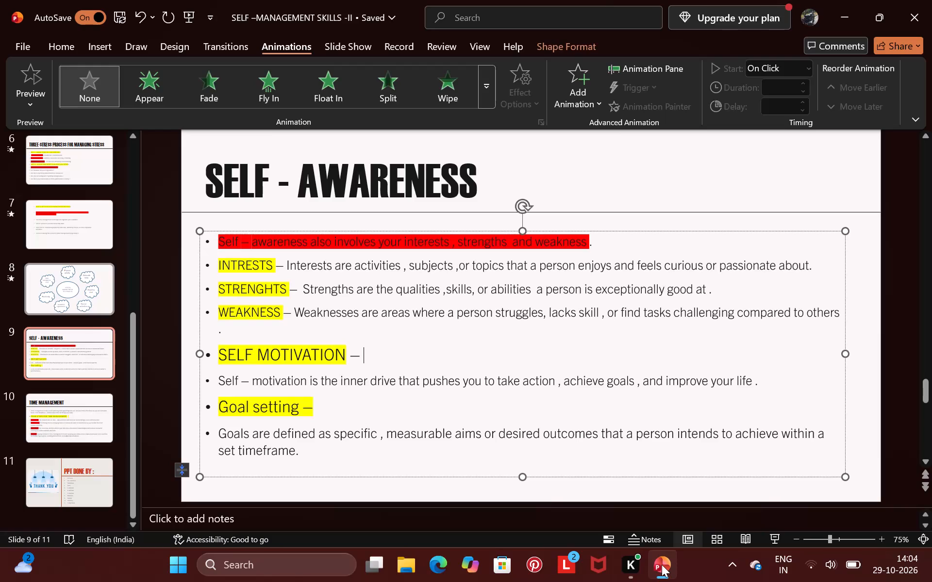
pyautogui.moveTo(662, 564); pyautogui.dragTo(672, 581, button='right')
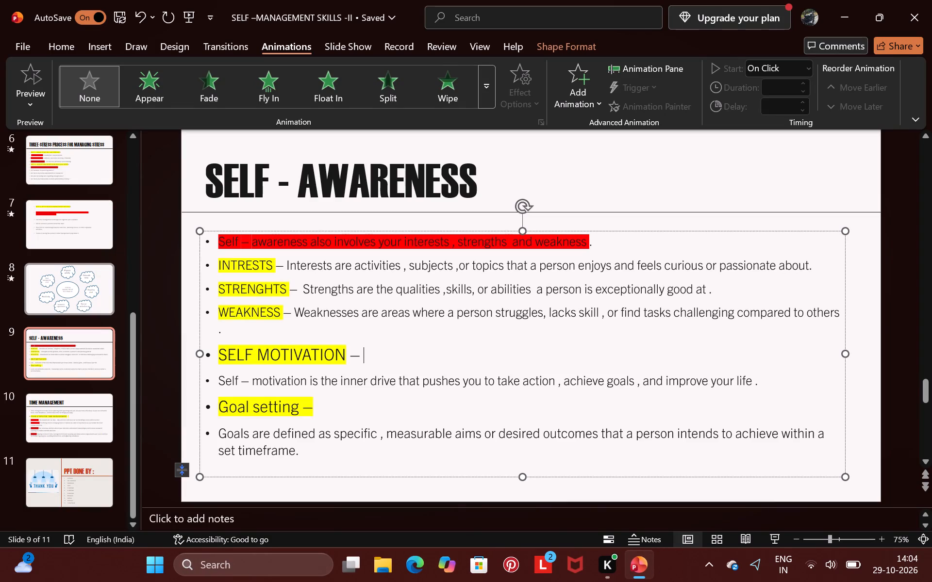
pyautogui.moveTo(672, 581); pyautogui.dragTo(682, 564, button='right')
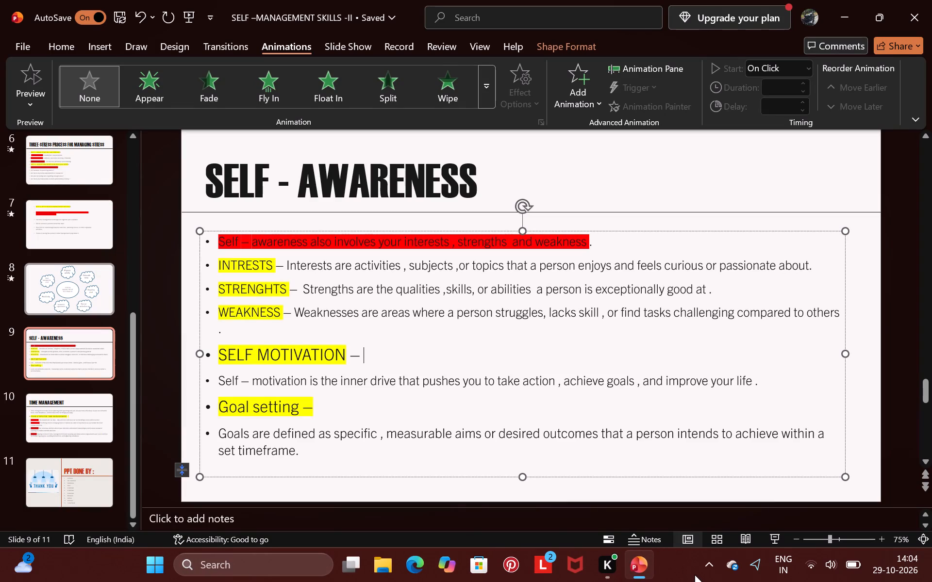
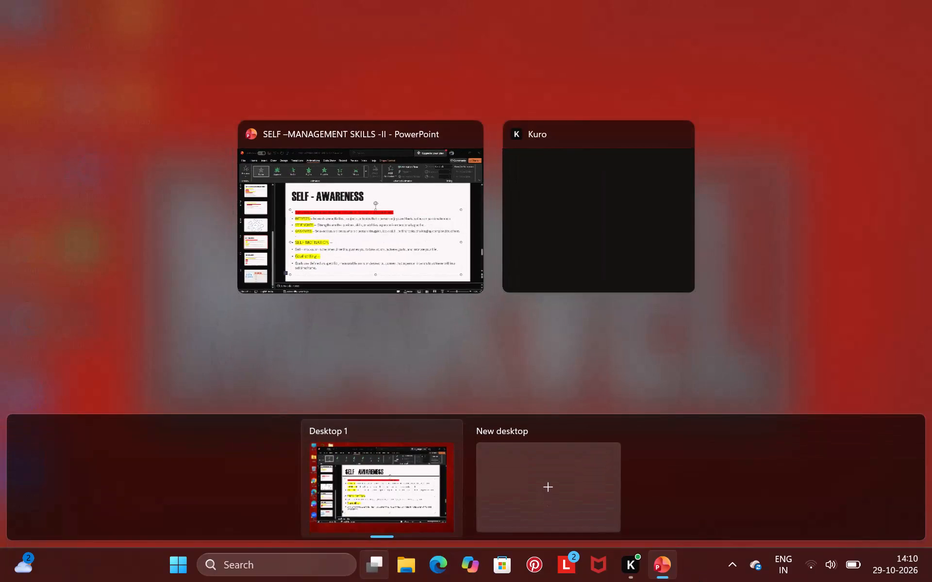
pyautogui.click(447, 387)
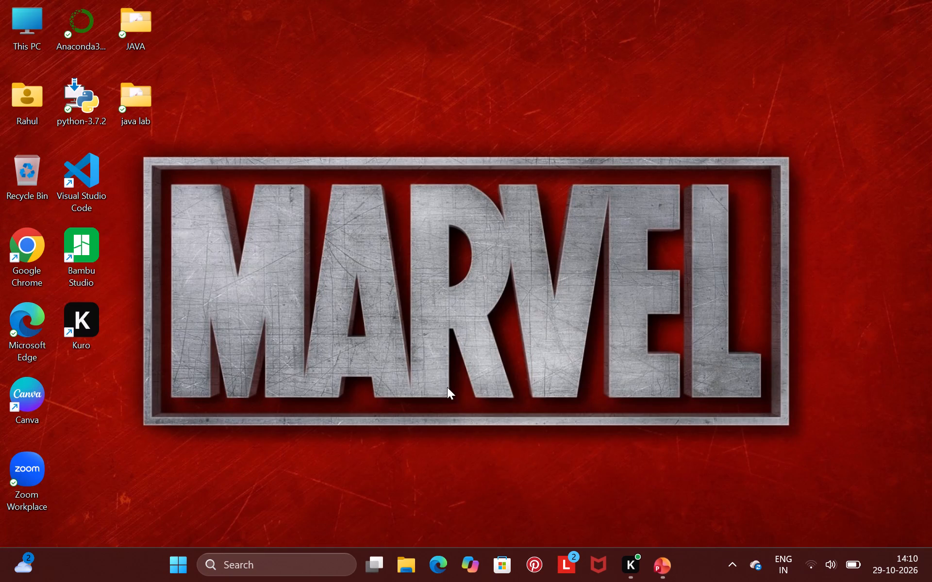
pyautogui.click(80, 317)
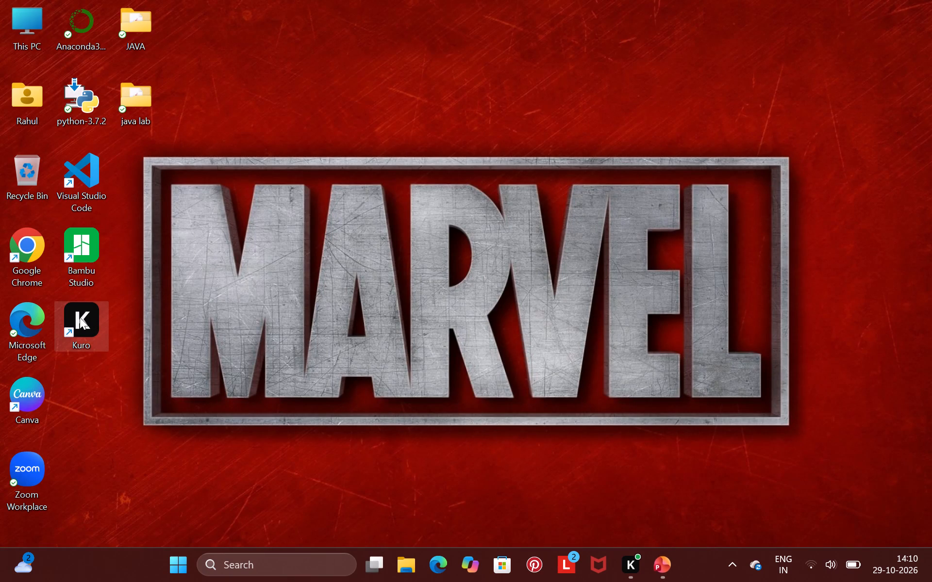
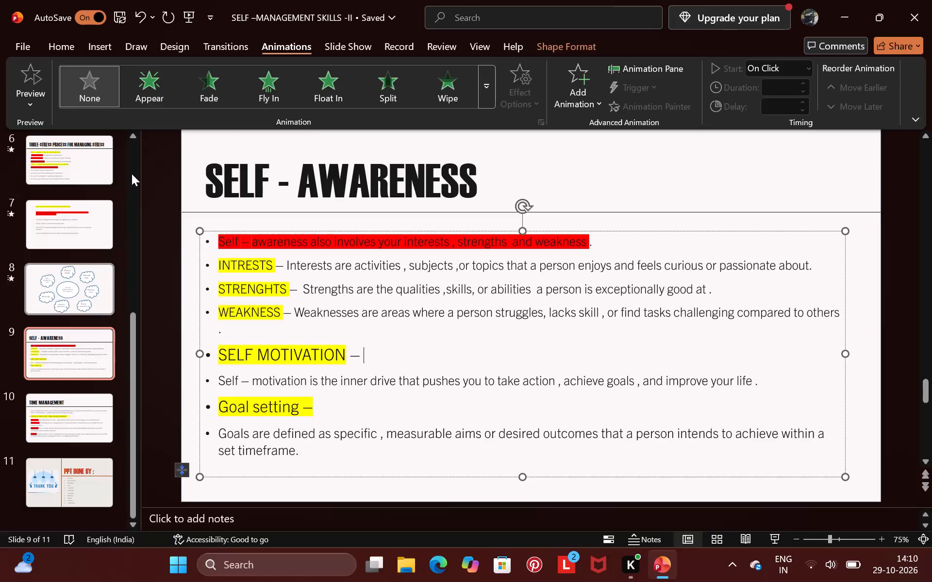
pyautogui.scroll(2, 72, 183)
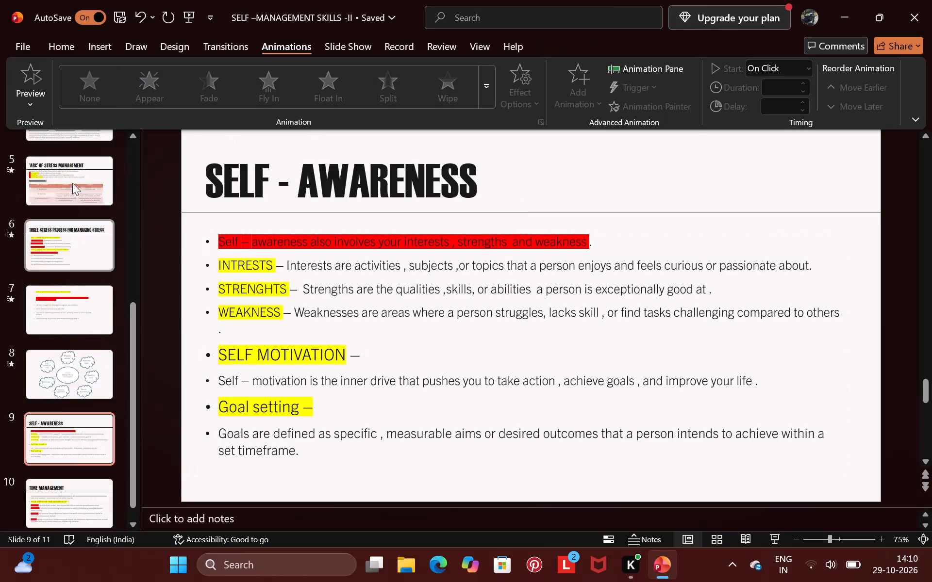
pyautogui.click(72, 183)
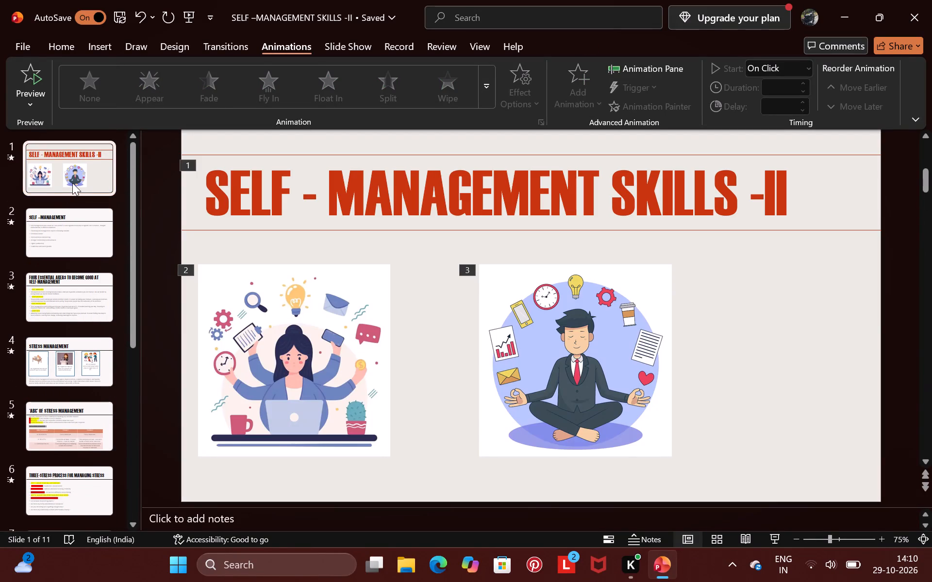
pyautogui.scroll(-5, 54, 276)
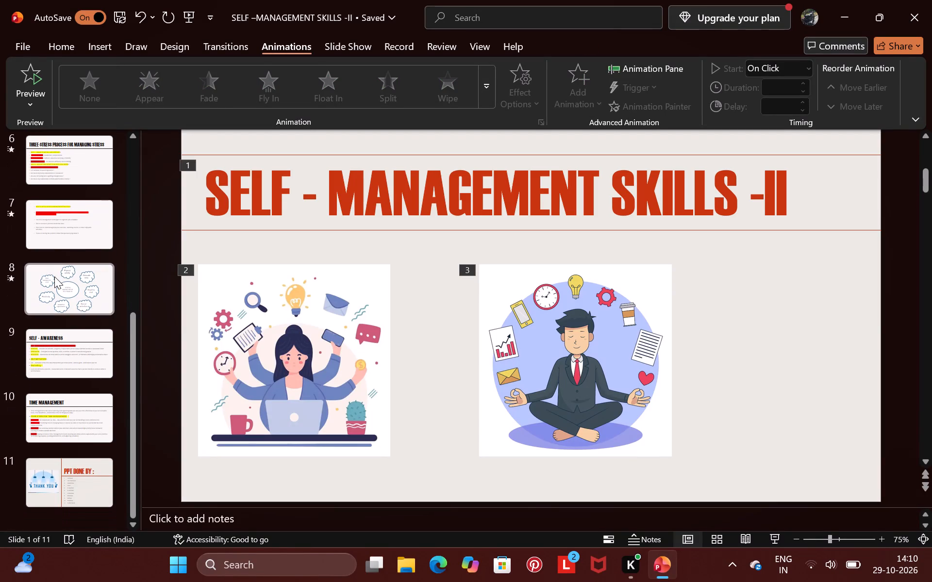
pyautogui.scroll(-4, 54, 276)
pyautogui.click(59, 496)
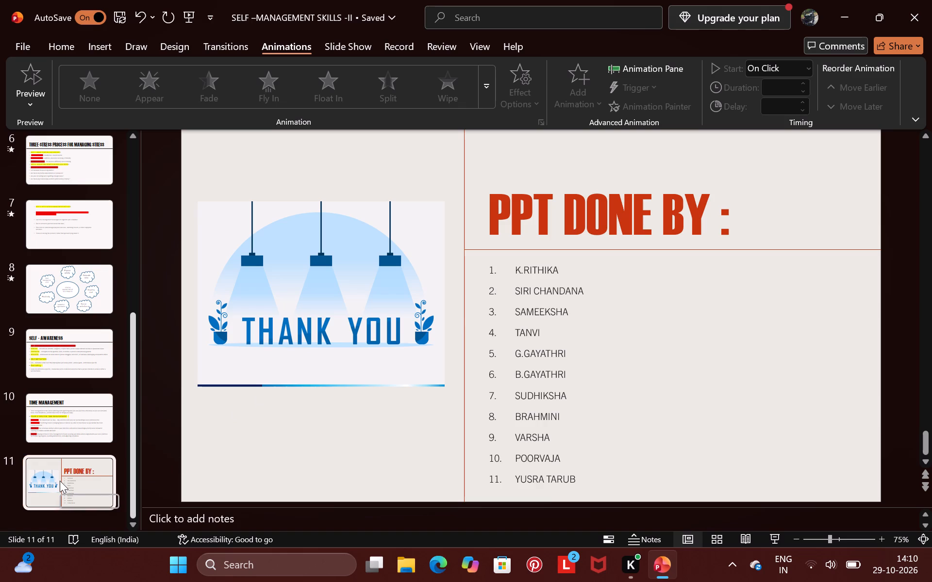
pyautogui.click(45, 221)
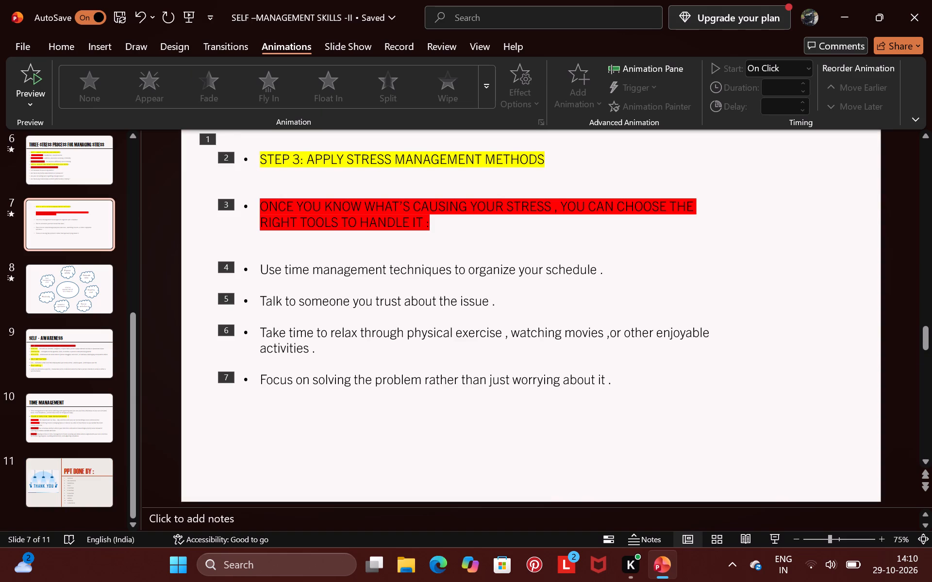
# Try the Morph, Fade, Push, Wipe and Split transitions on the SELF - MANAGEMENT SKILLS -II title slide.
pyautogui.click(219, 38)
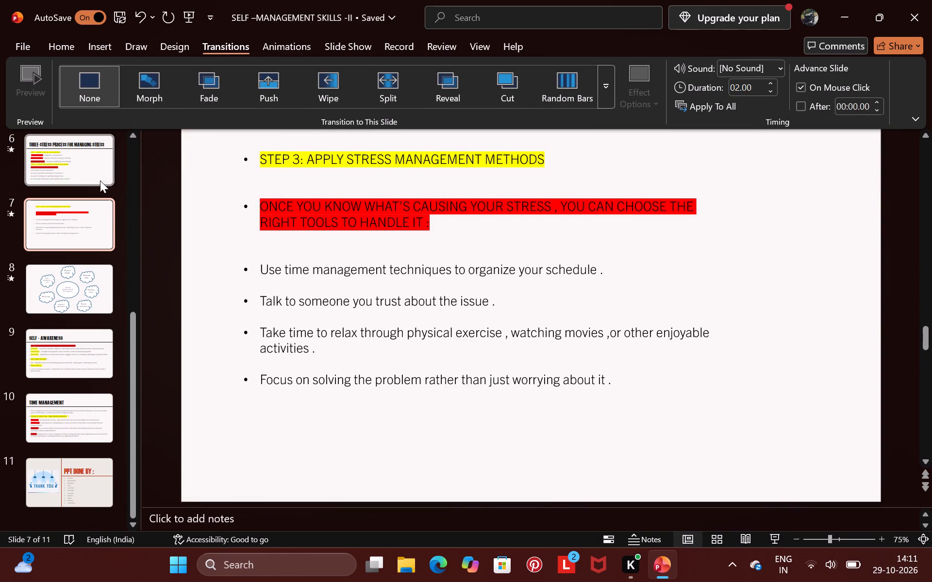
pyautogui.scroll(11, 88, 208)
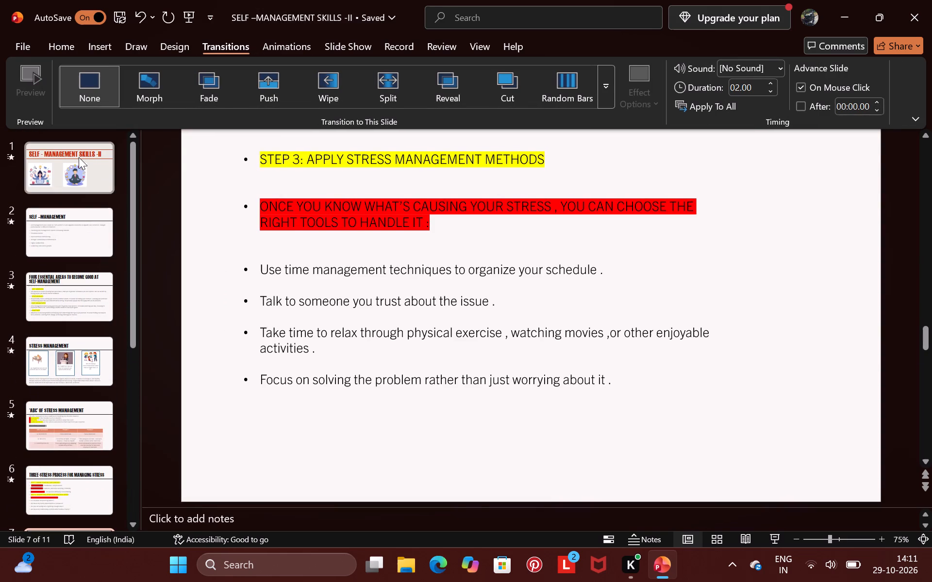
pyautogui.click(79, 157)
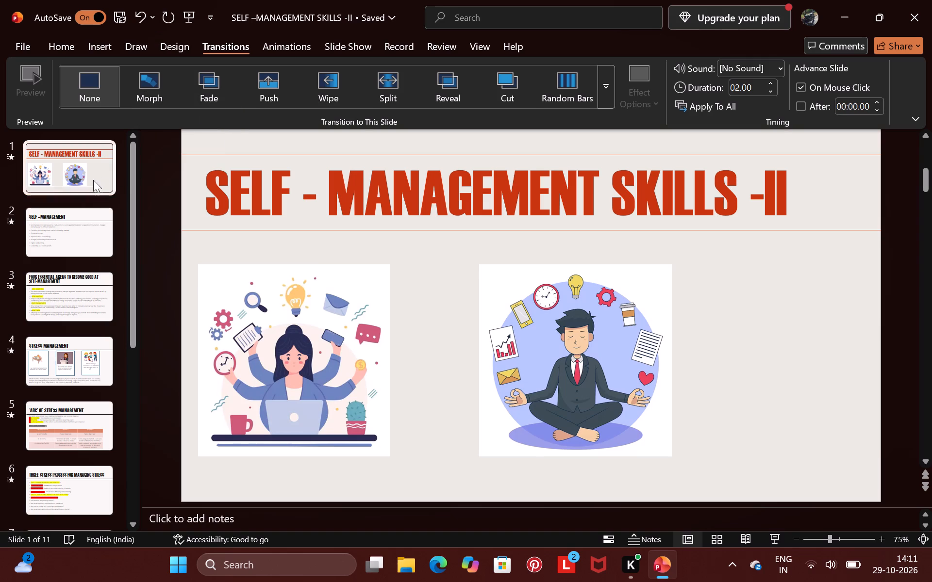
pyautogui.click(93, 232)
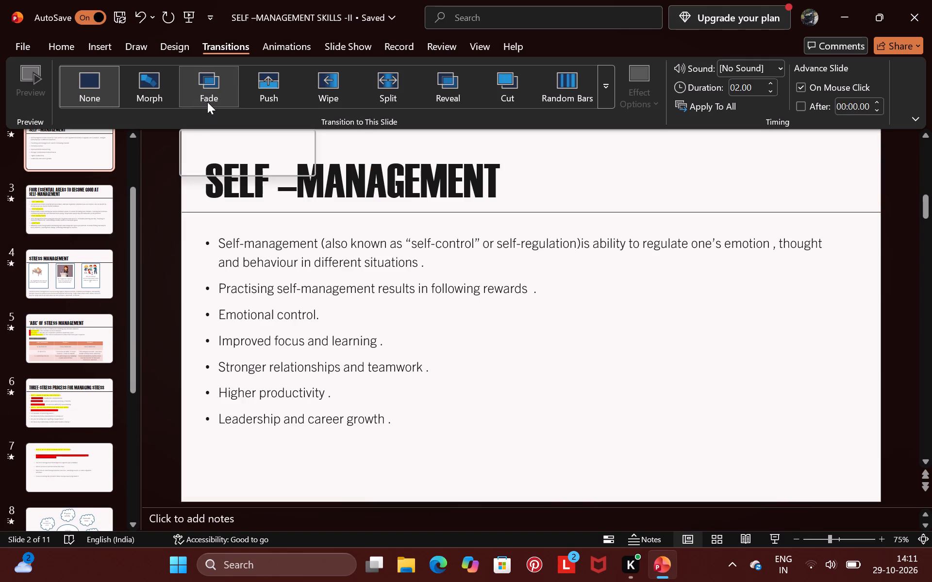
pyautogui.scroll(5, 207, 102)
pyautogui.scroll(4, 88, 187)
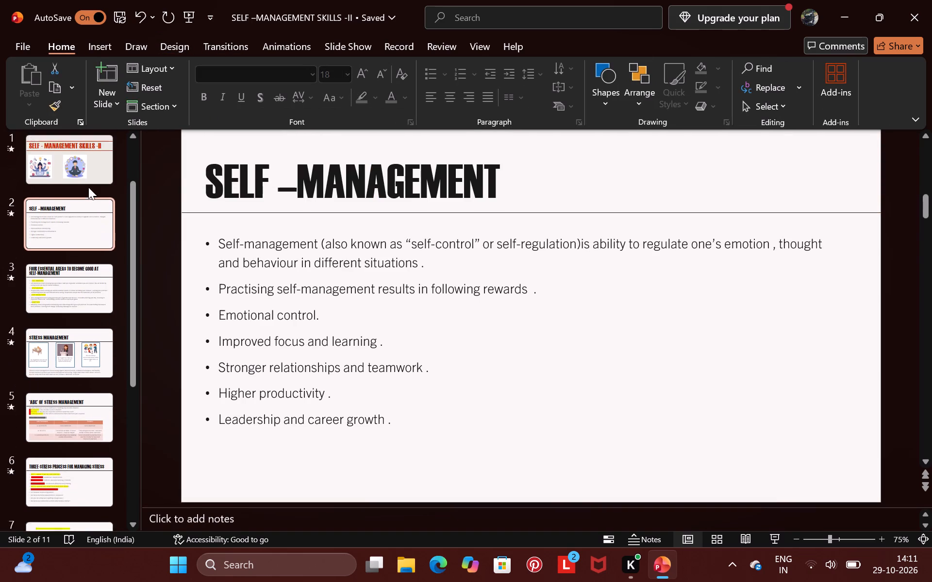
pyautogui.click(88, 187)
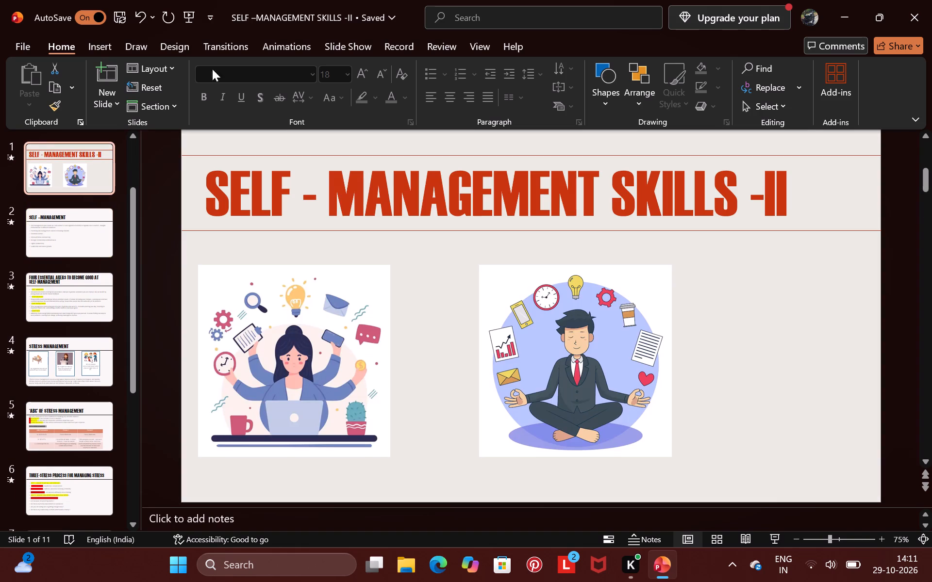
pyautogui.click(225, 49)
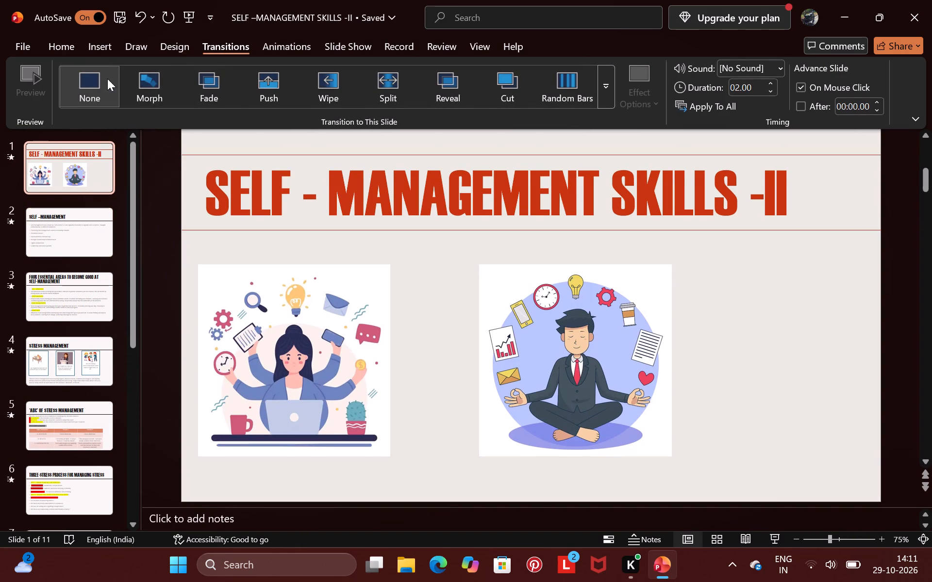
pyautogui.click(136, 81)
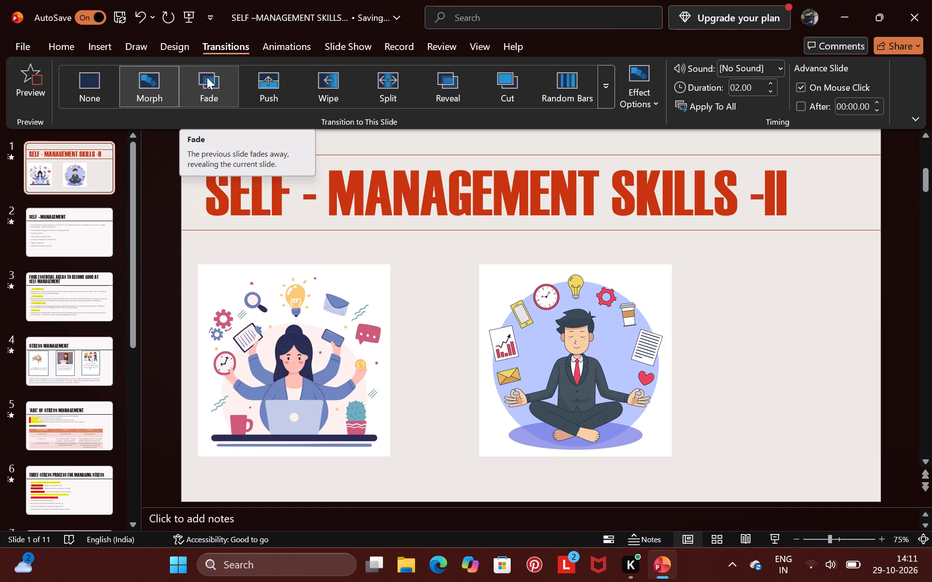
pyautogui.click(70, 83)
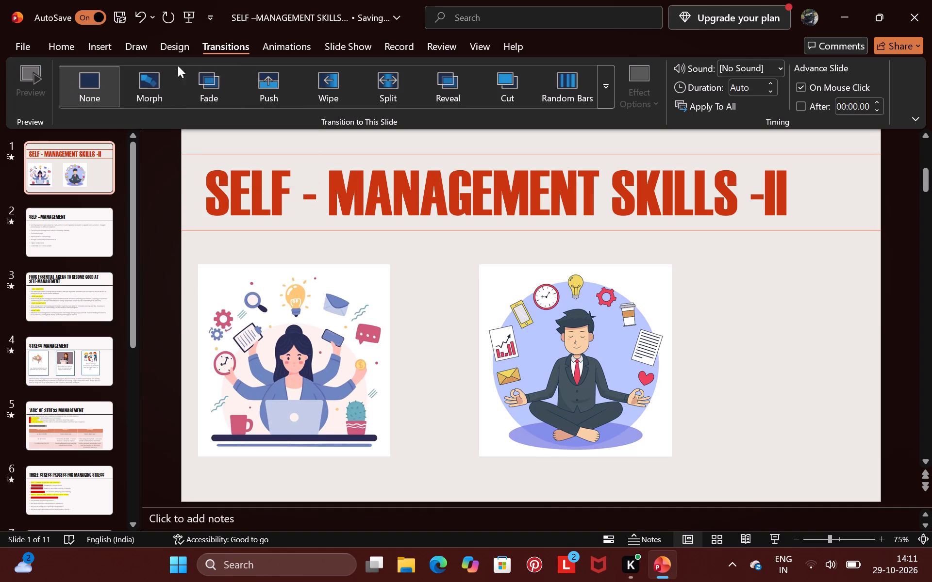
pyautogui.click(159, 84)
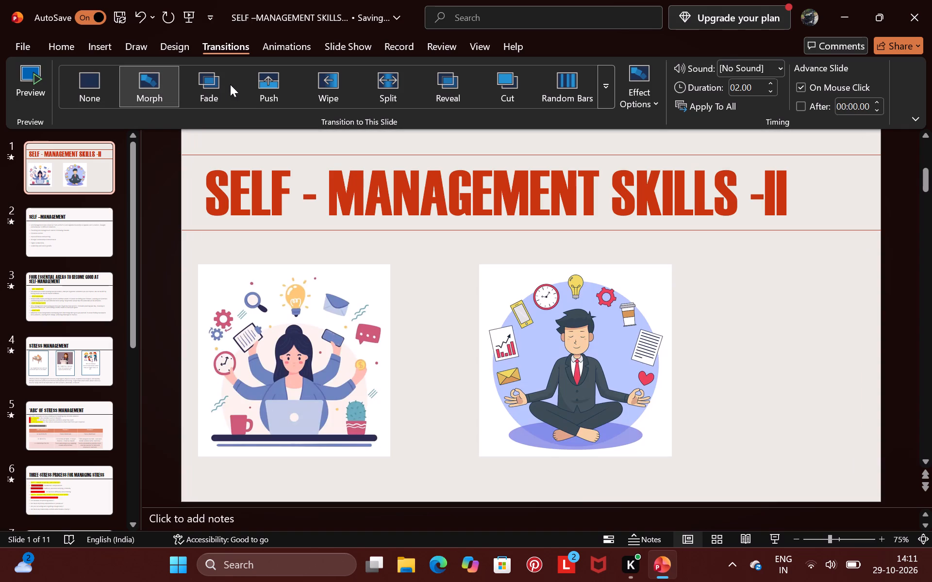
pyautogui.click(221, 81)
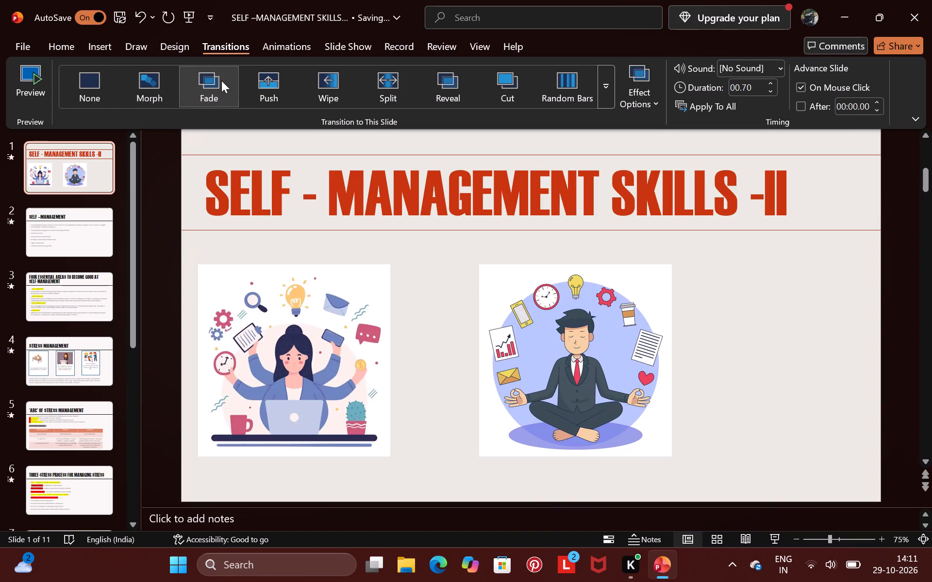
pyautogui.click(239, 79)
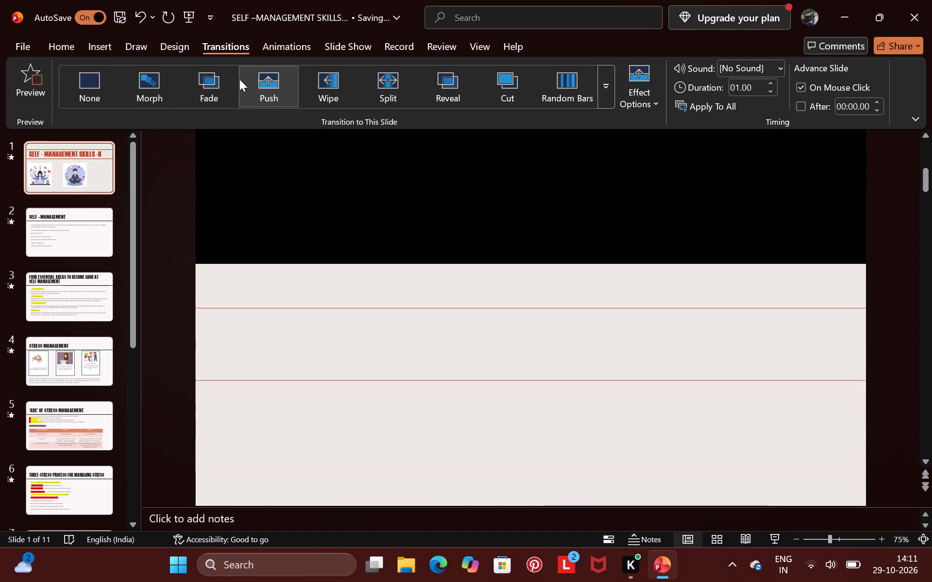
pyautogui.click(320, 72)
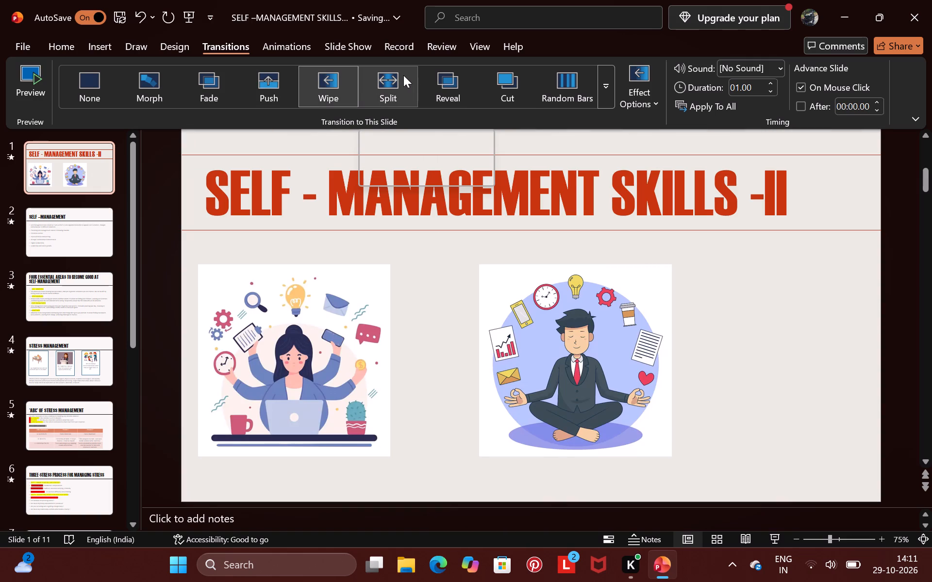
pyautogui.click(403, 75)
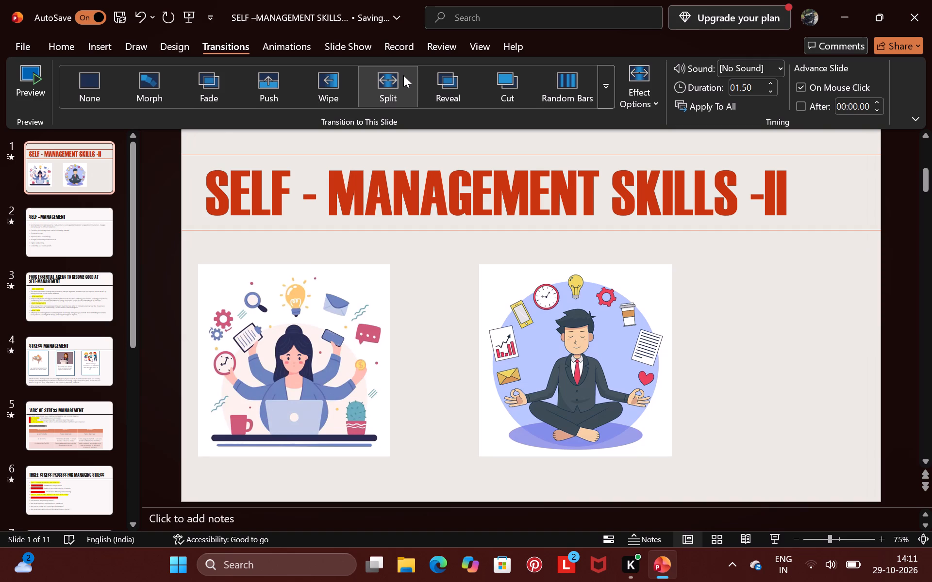
# Apply the Reveal transition to the title slide.
pyautogui.click(459, 80)
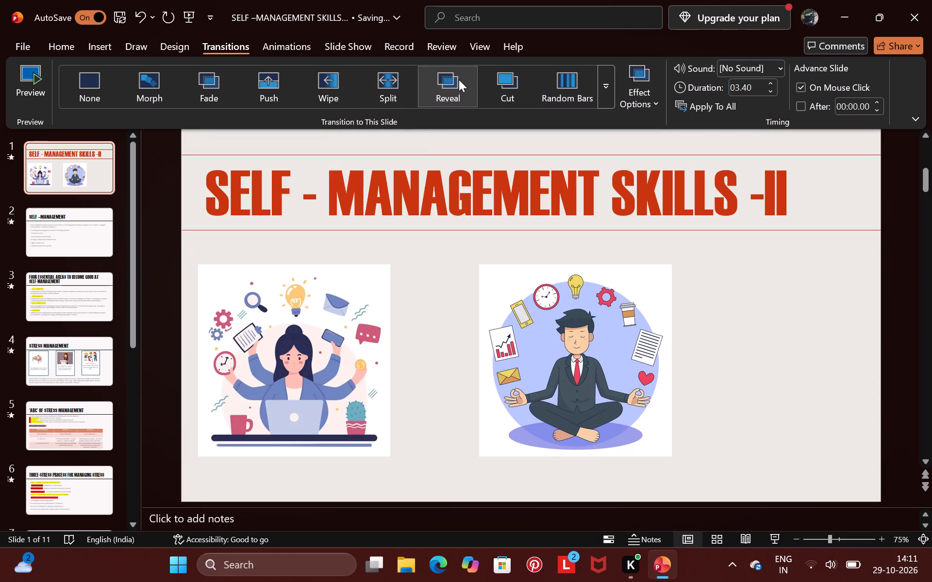
pyautogui.moveTo(411, 143); pyautogui.dragTo(409, 152)
pyautogui.click(409, 152)
pyautogui.moveTo(409, 152); pyautogui.dragTo(409, 157)
pyautogui.click(383, 174)
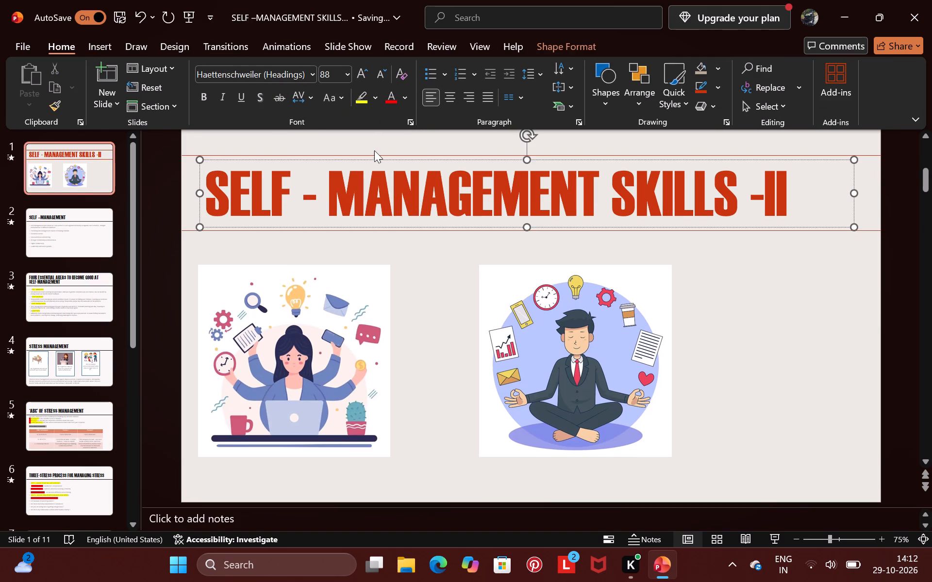
# Play the slide show from the title slide to check its transition, and return to editing.
pyautogui.click(324, 45)
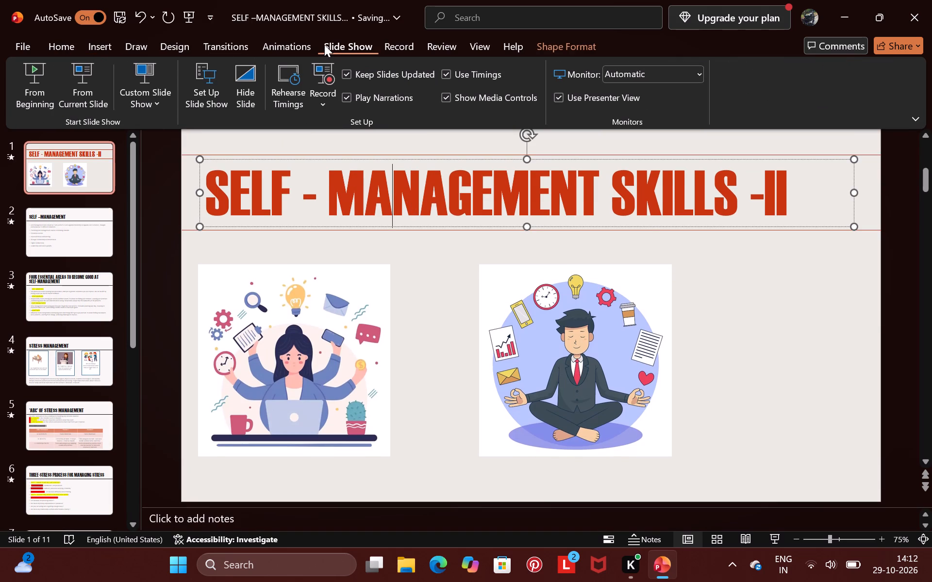
pyautogui.click(100, 61)
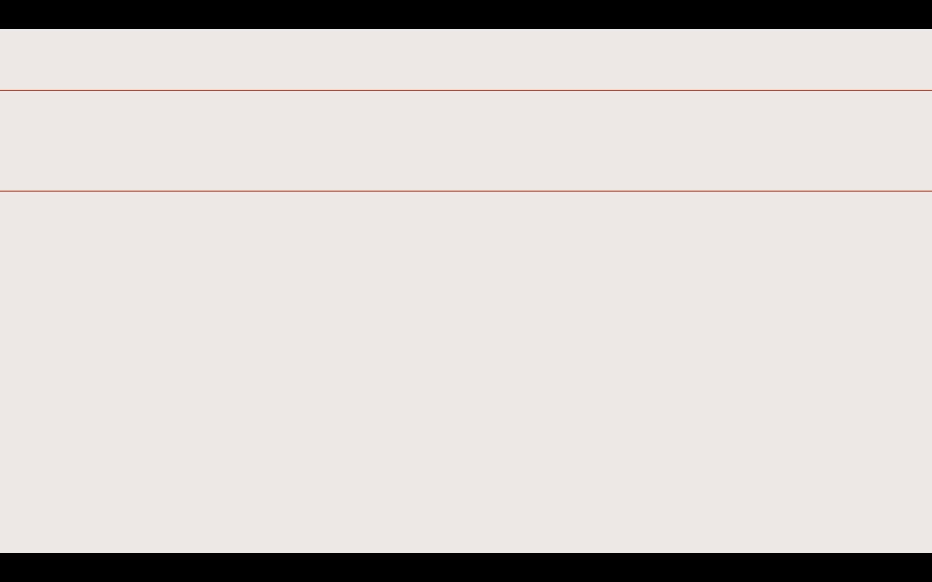
pyautogui.press('Escape')
pyautogui.click(256, 308)
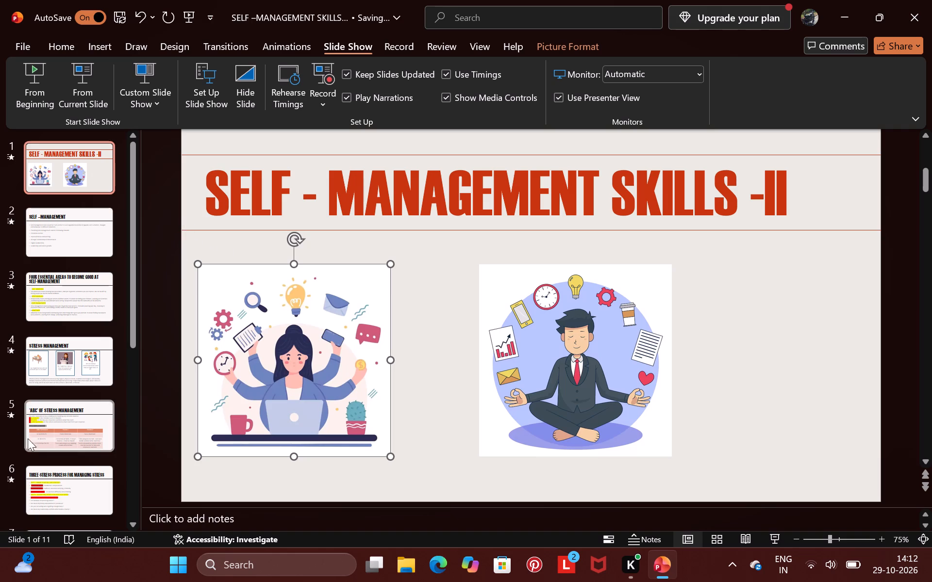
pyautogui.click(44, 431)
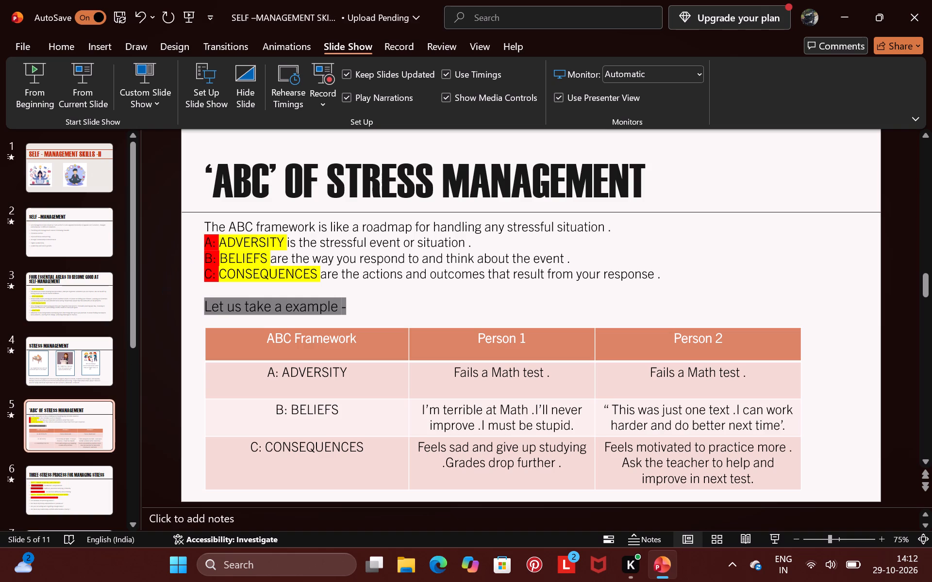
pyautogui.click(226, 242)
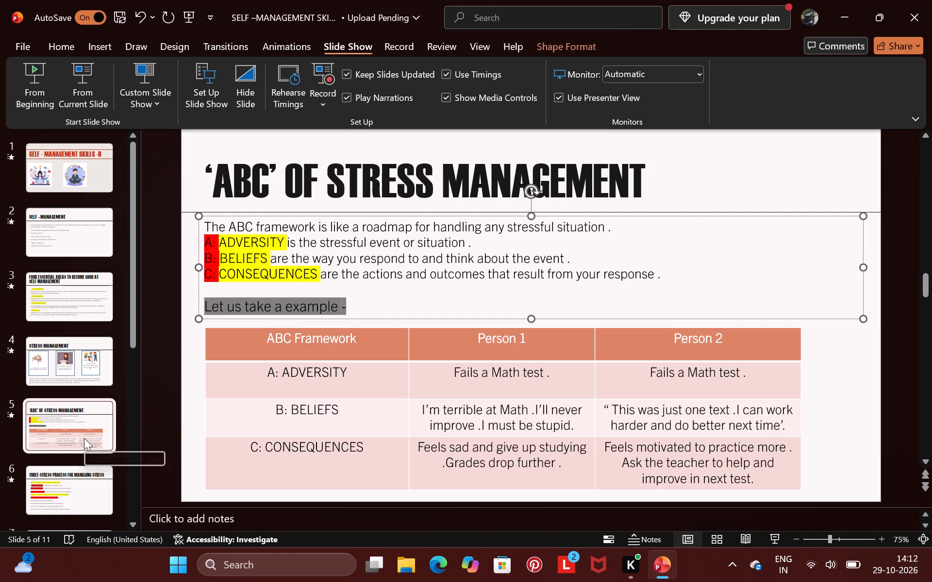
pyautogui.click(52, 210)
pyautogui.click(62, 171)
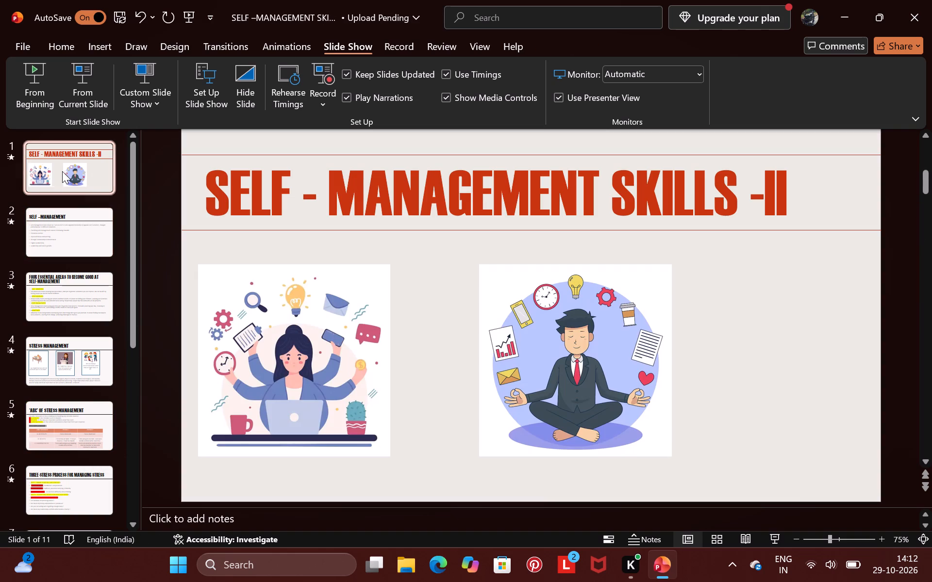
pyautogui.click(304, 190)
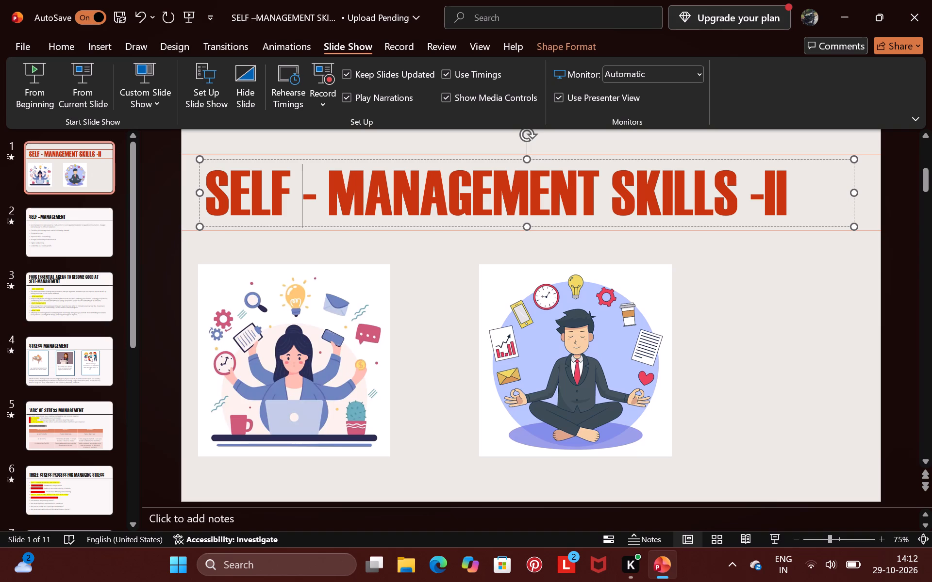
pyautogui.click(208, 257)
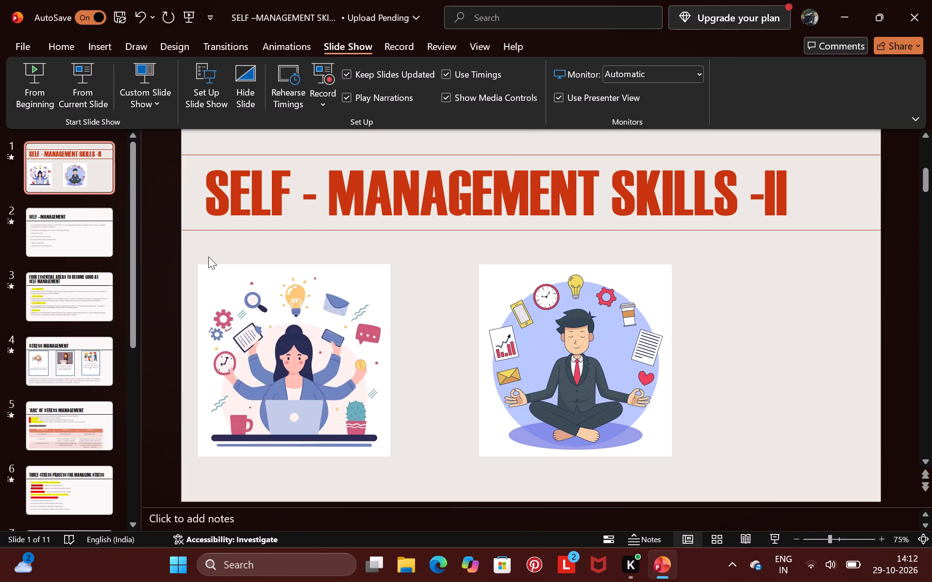
# Change the title's entrance animation on the first slide, trying Fade and settling on Fly In.
pyautogui.click(285, 56)
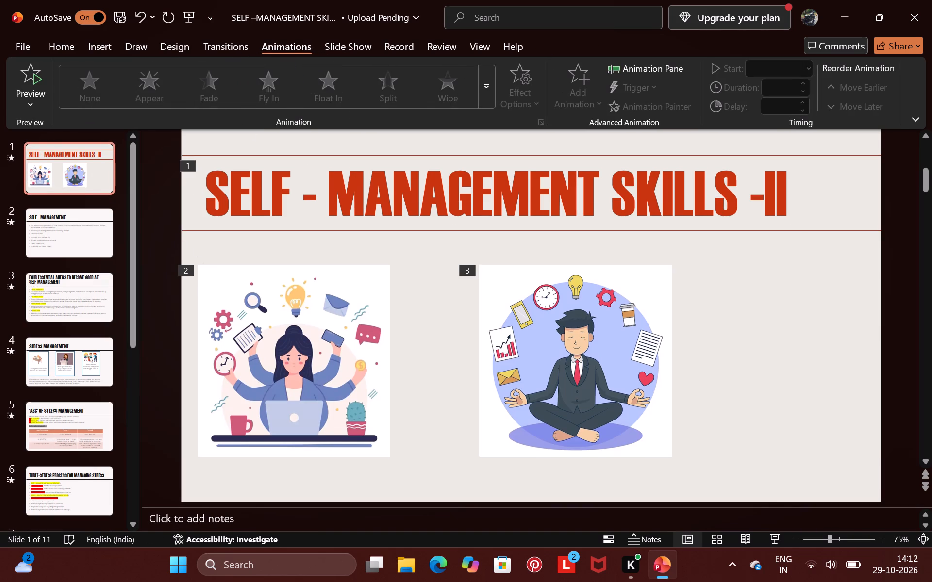
pyautogui.click(274, 214)
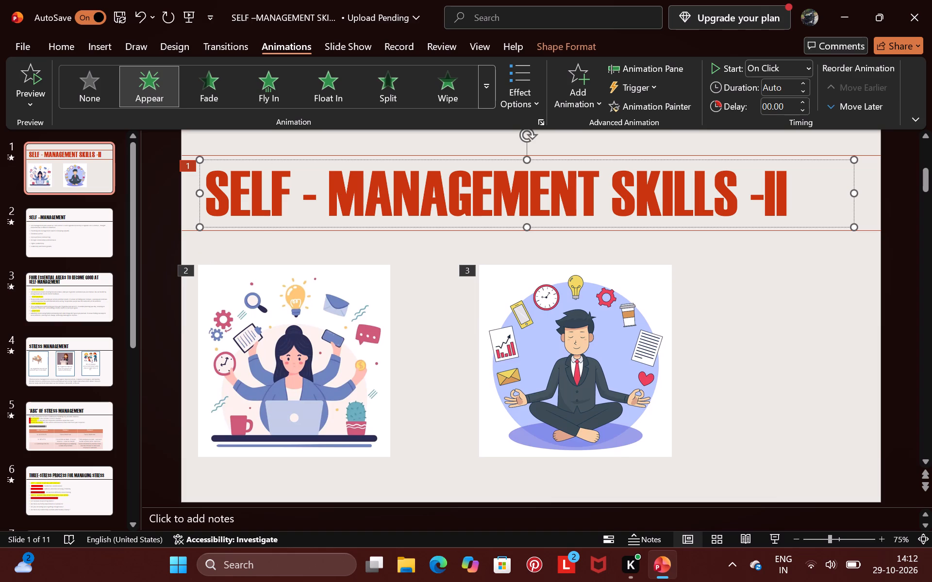
pyautogui.click(213, 91)
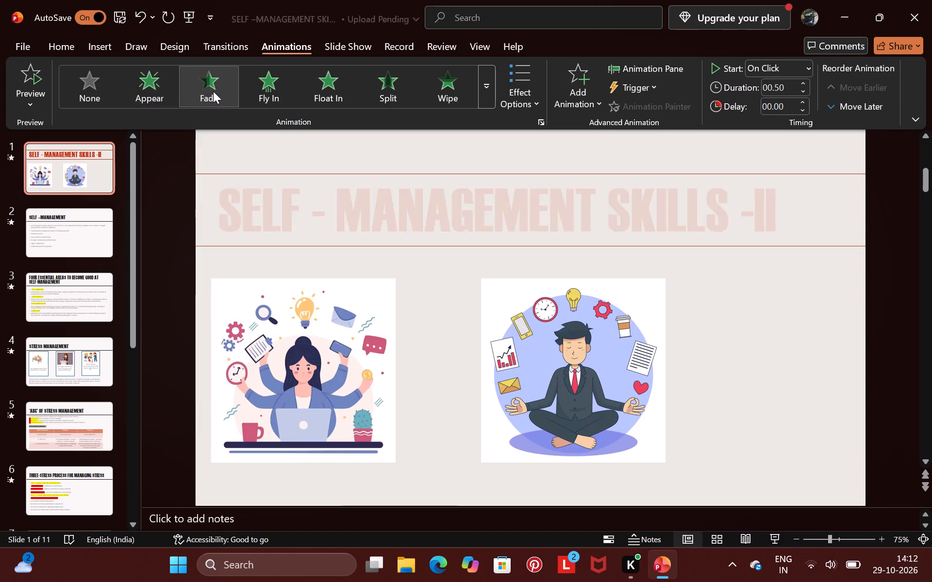
pyautogui.click(249, 83)
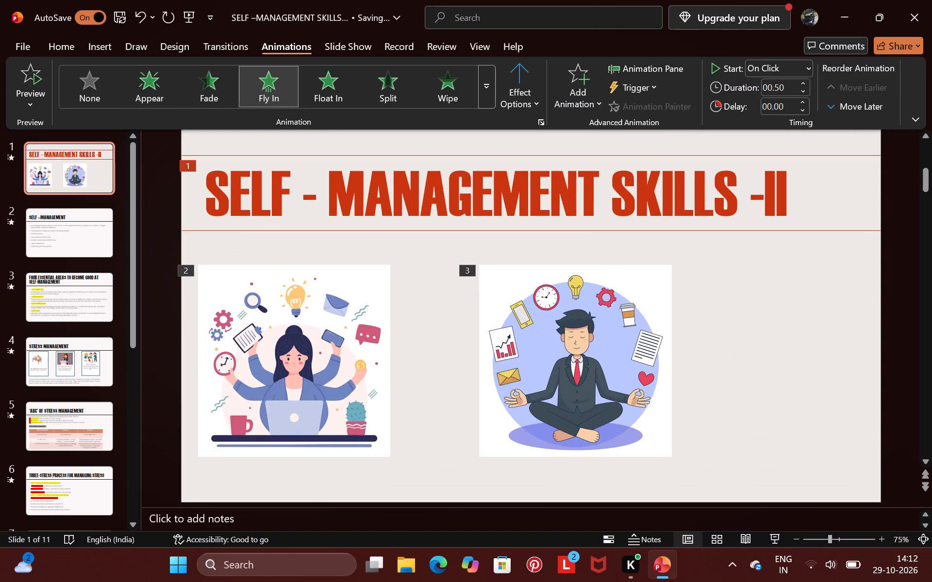
# Change the entrance animation of both pictures on the SELF - MANAGEMENT SKILLS -II title slide to Fly In.
pyautogui.click(305, 323)
pyautogui.click(297, 74)
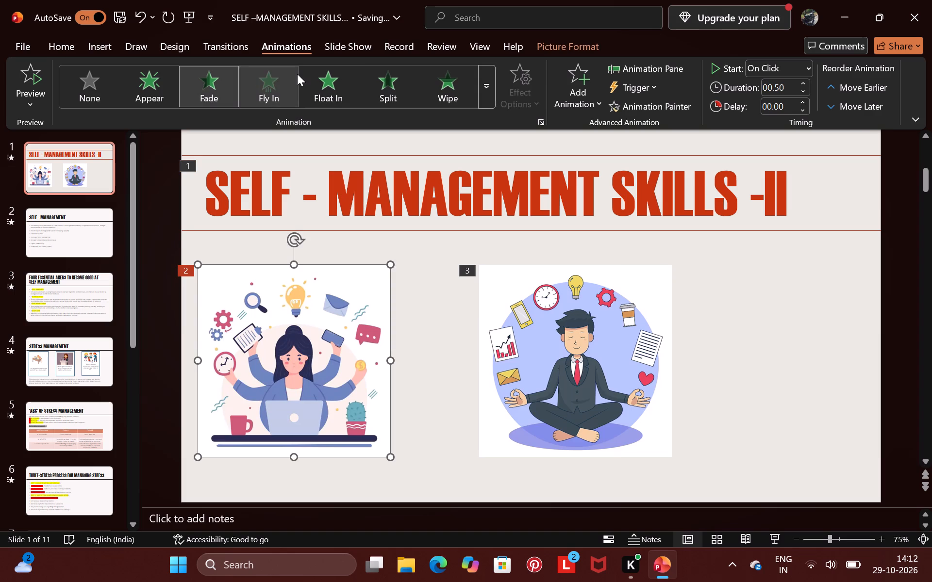
pyautogui.click(554, 386)
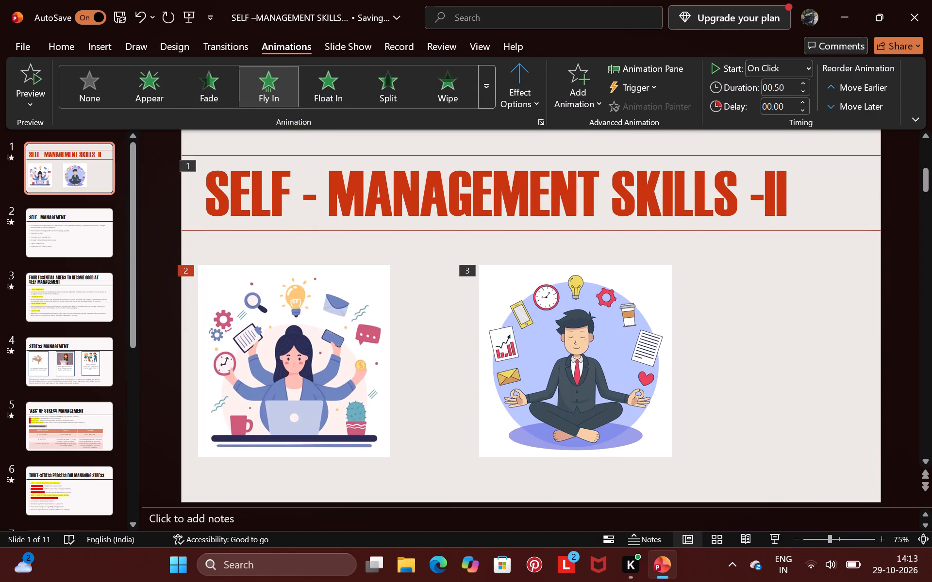
pyautogui.click(514, 299)
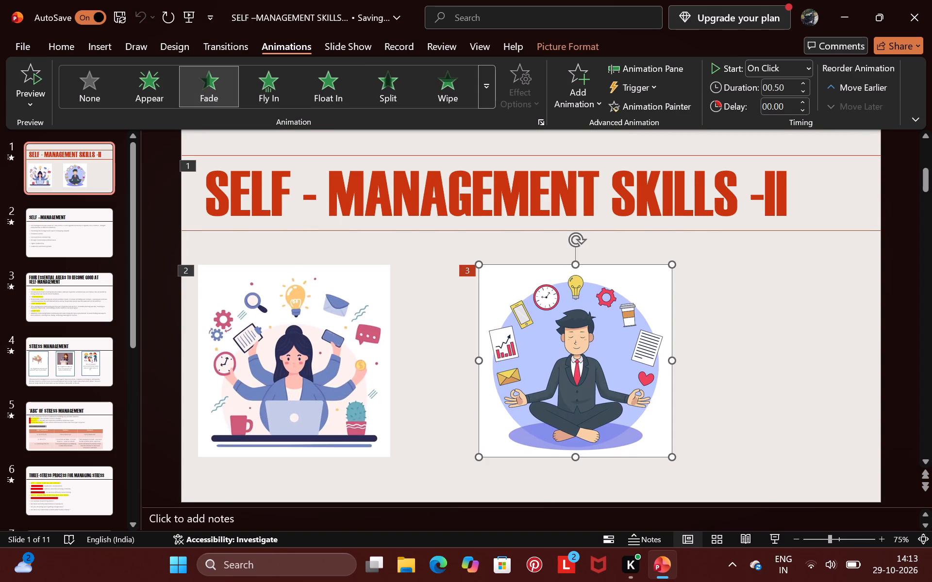
pyautogui.click(283, 91)
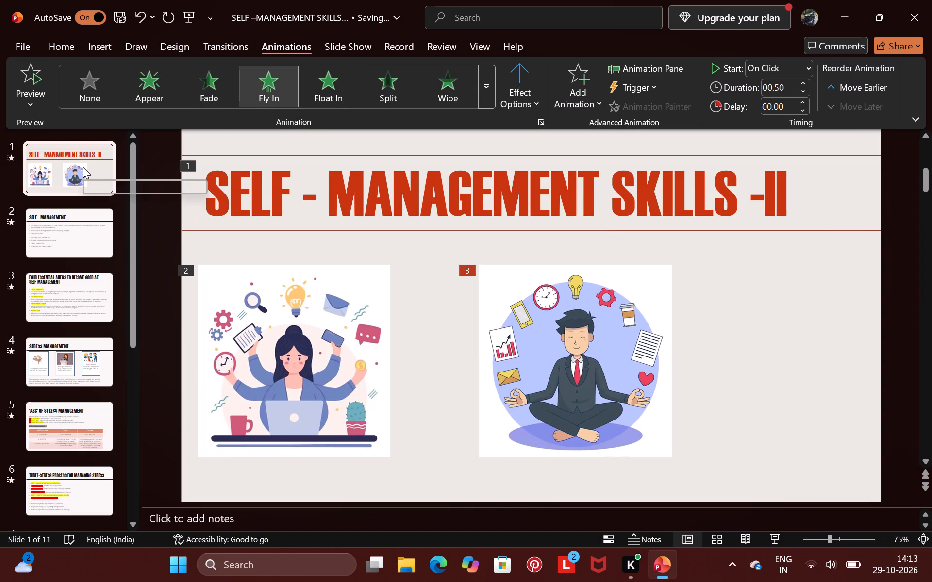
# Change the title slide's transition to Split.
pyautogui.click(83, 166)
pyautogui.click(216, 43)
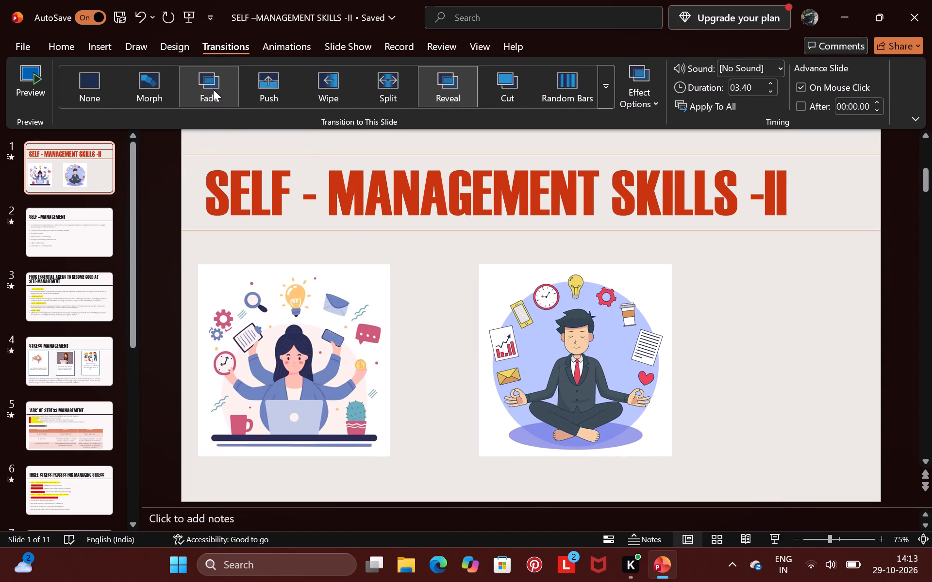
pyautogui.click(396, 82)
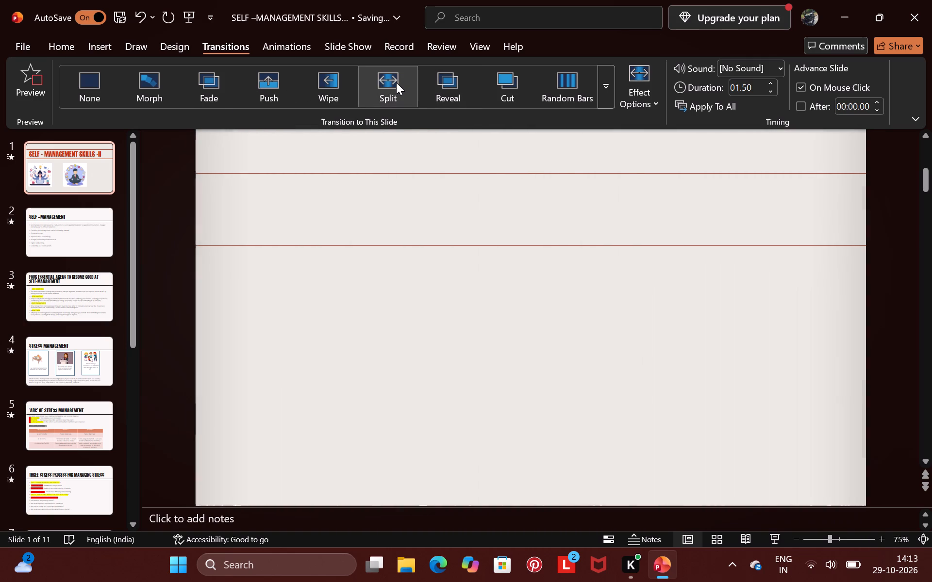
# Apply a transition to the SELF –MANAGEMENT slide, trying Push and settling on Split.
pyautogui.click(74, 232)
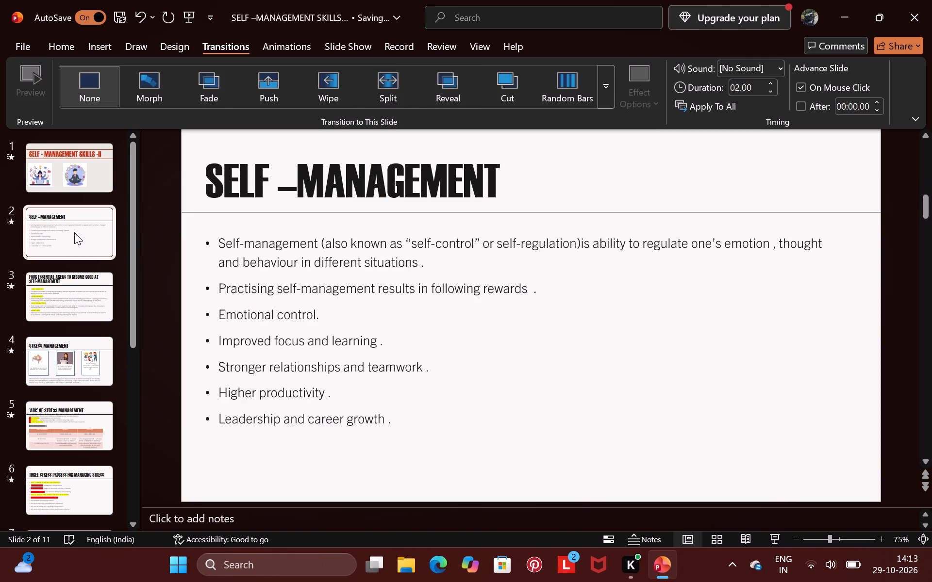
pyautogui.click(71, 189)
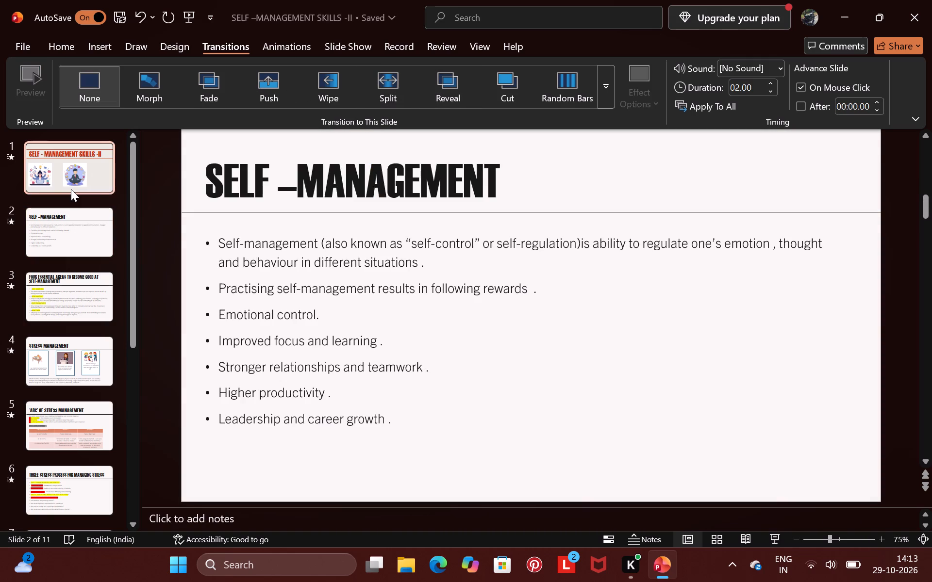
pyautogui.click(79, 230)
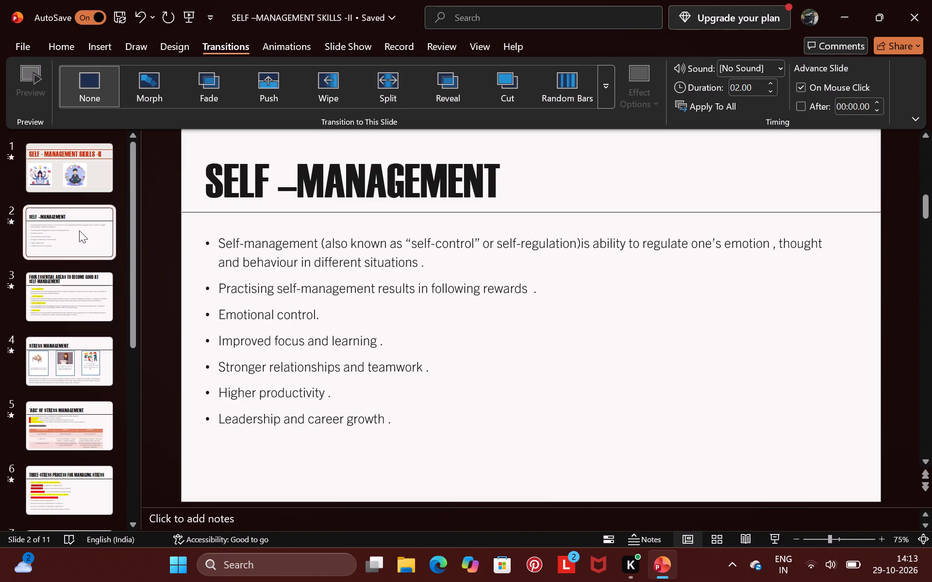
pyautogui.click(298, 37)
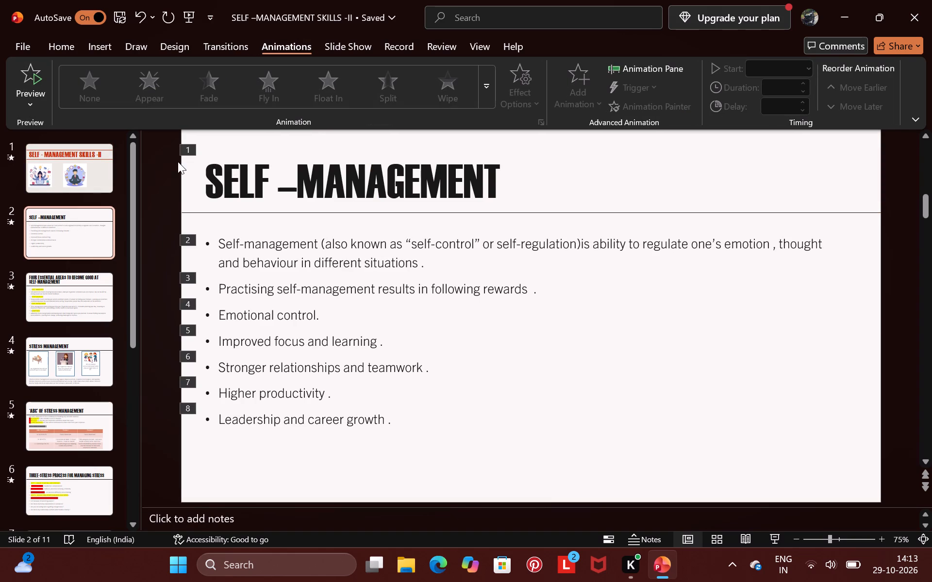
pyautogui.click(205, 43)
pyautogui.click(273, 81)
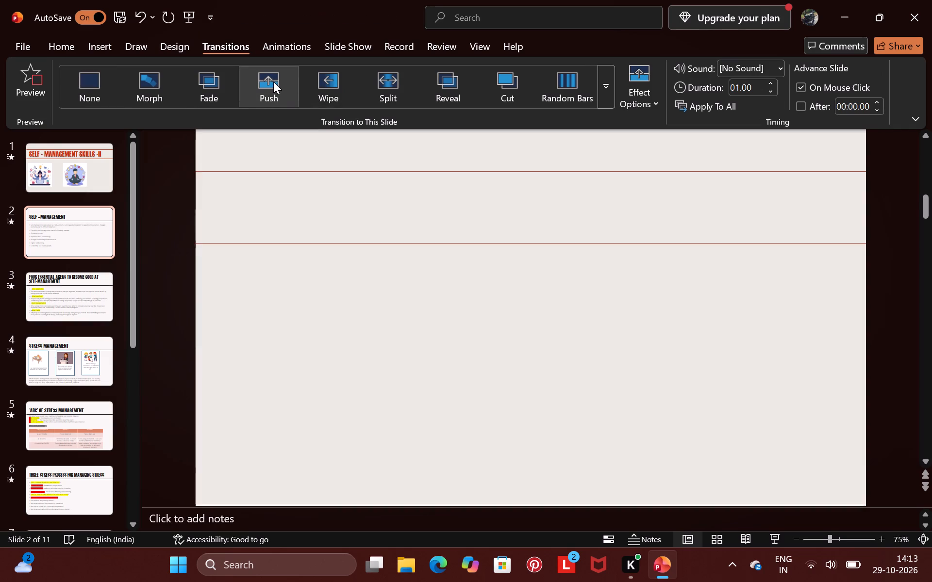
pyautogui.click(395, 81)
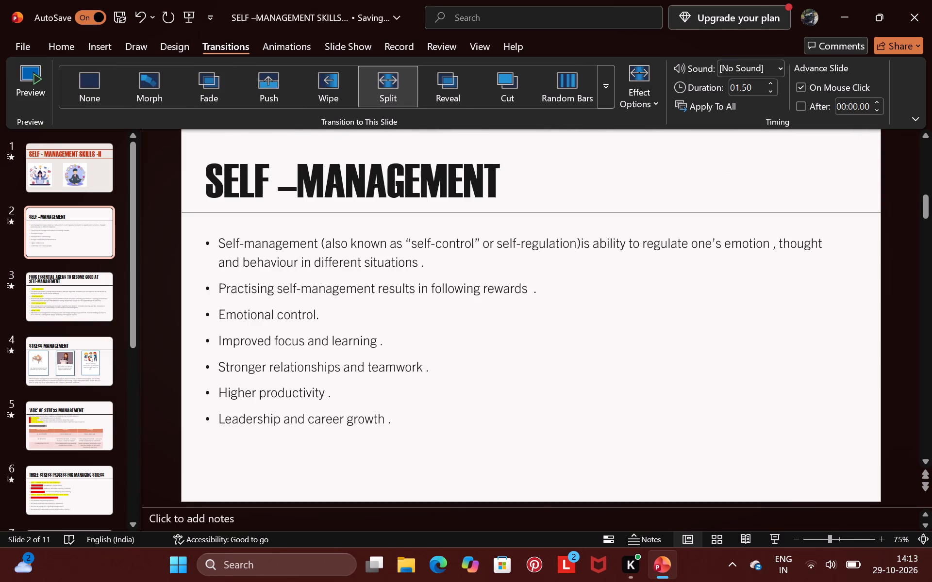
pyautogui.click(390, 93)
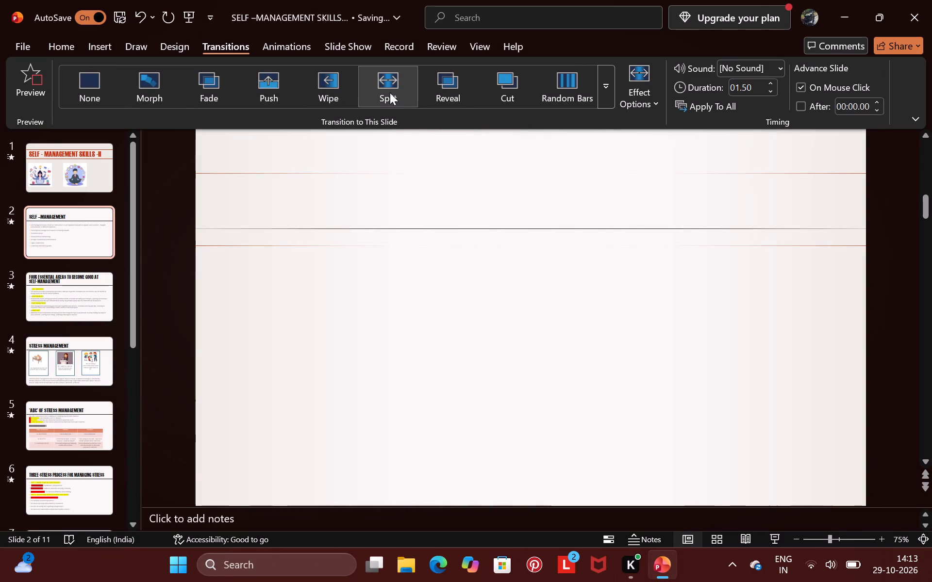
# Apply the Split transition to slide 3, FOUR ESSENTIAL AREAS TO BECOME GOOD AT SELF-MANAGEMENT.
pyautogui.click(72, 310)
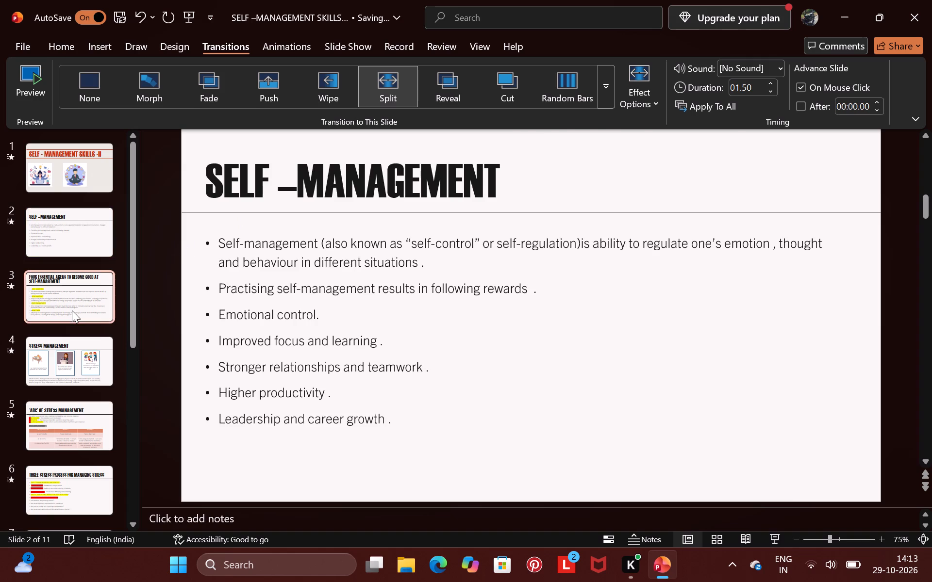
pyautogui.click(391, 81)
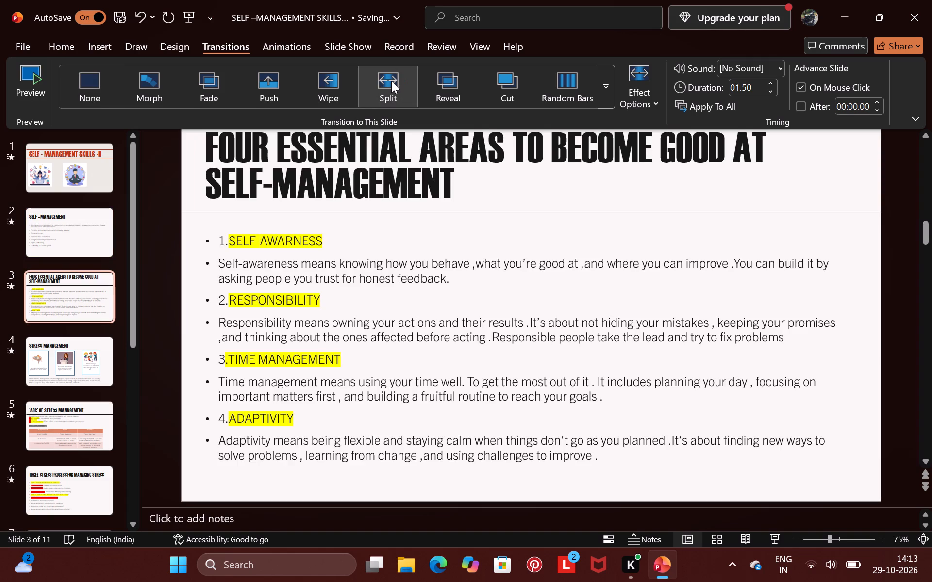
pyautogui.click(391, 81)
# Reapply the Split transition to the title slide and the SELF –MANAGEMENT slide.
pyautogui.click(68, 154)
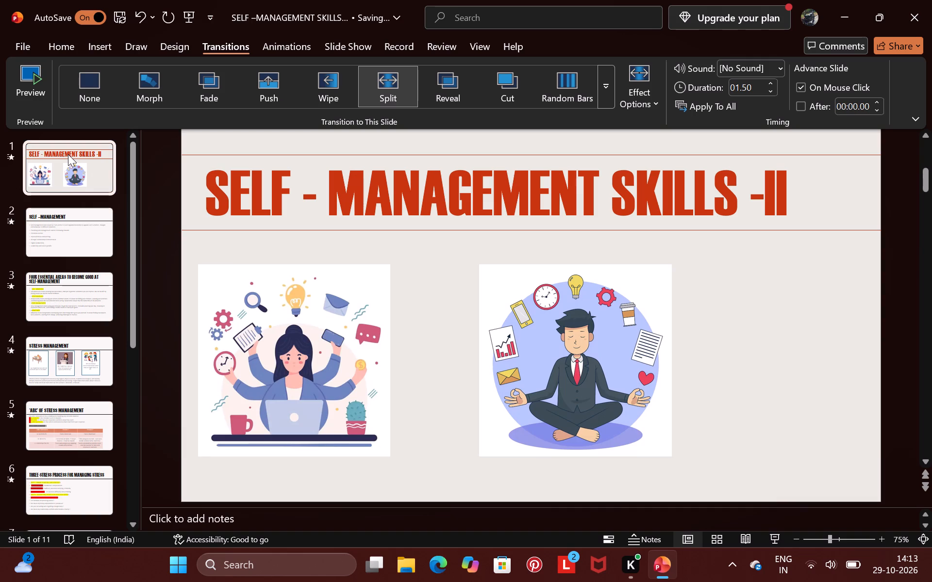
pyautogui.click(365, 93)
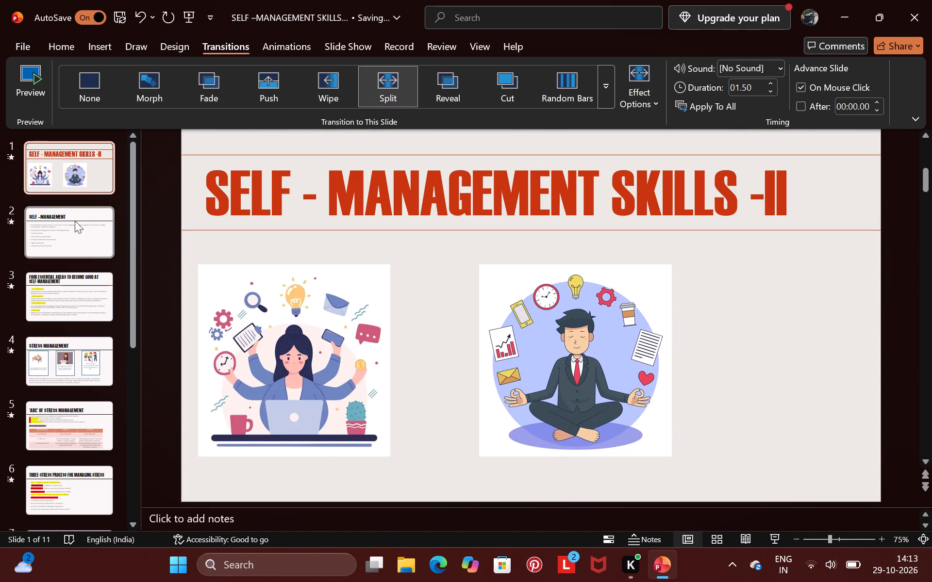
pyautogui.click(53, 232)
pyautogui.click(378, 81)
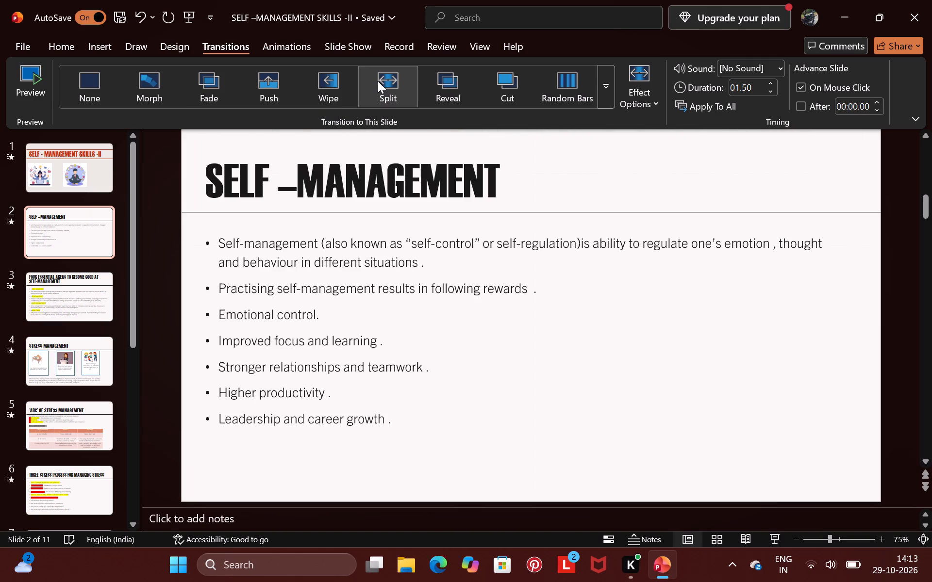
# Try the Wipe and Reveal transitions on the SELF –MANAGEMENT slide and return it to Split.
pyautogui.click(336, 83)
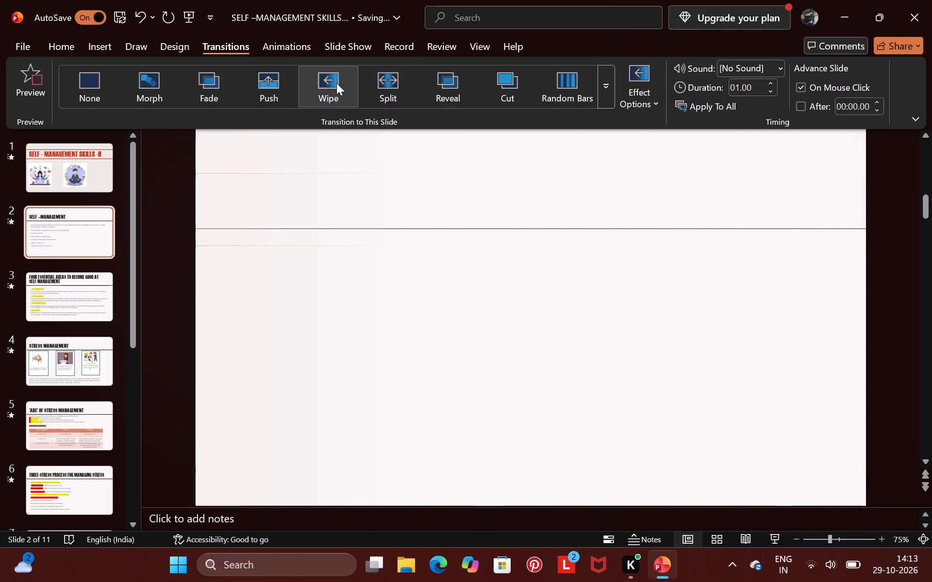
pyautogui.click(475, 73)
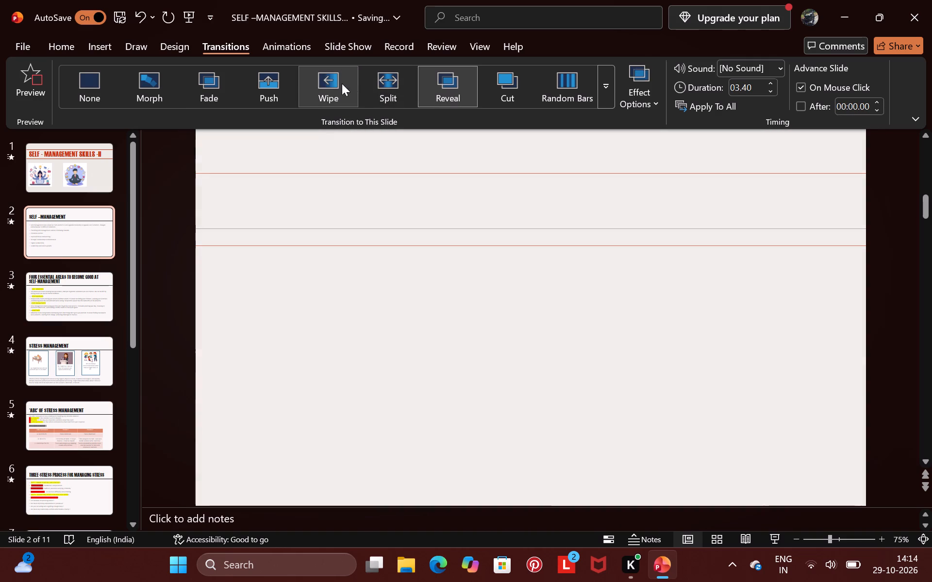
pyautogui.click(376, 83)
# Apply the Split transition to slides 4 to 7, from STRESS MANAGEMENT through STEP 3: APPLY STRESS MANAGEMENT METHODS.
pyautogui.click(65, 291)
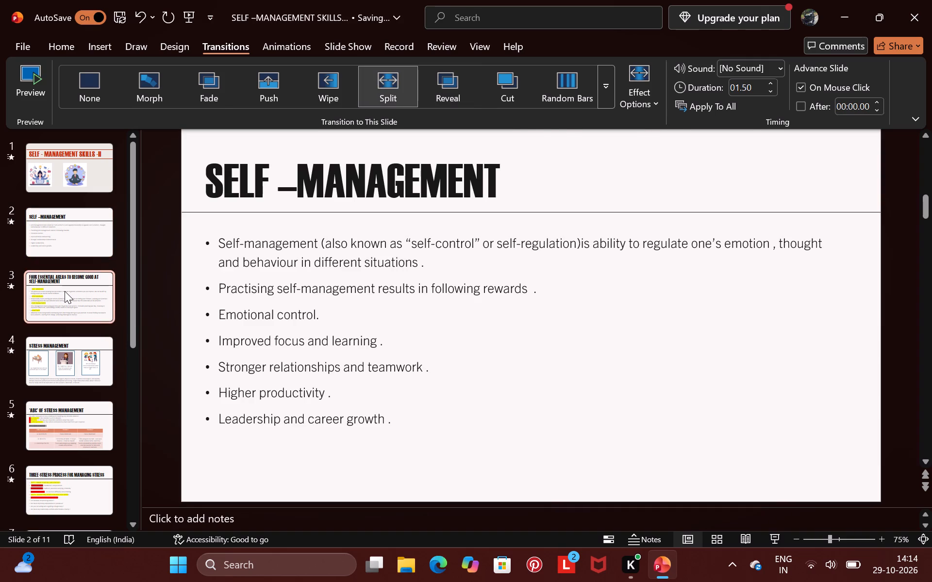
pyautogui.click(77, 355)
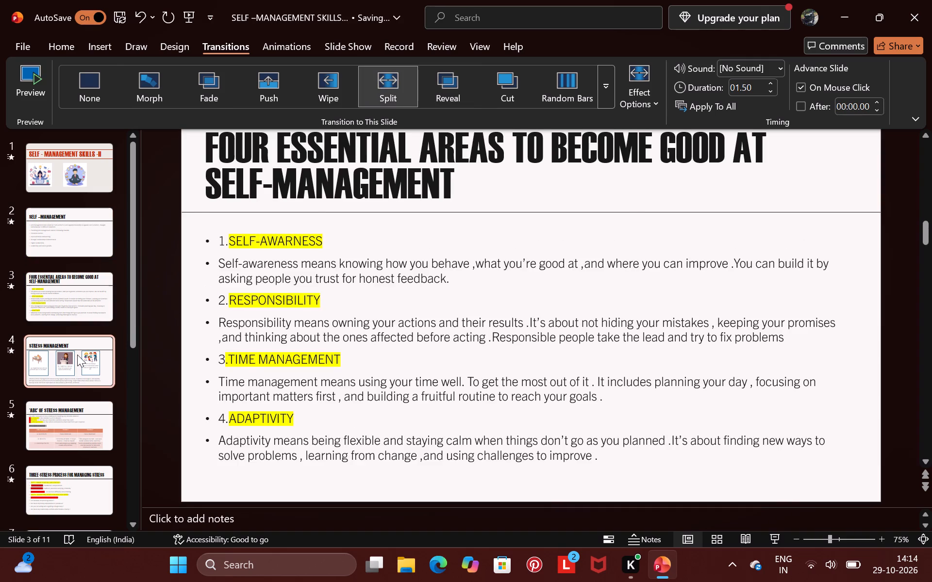
pyautogui.click(384, 90)
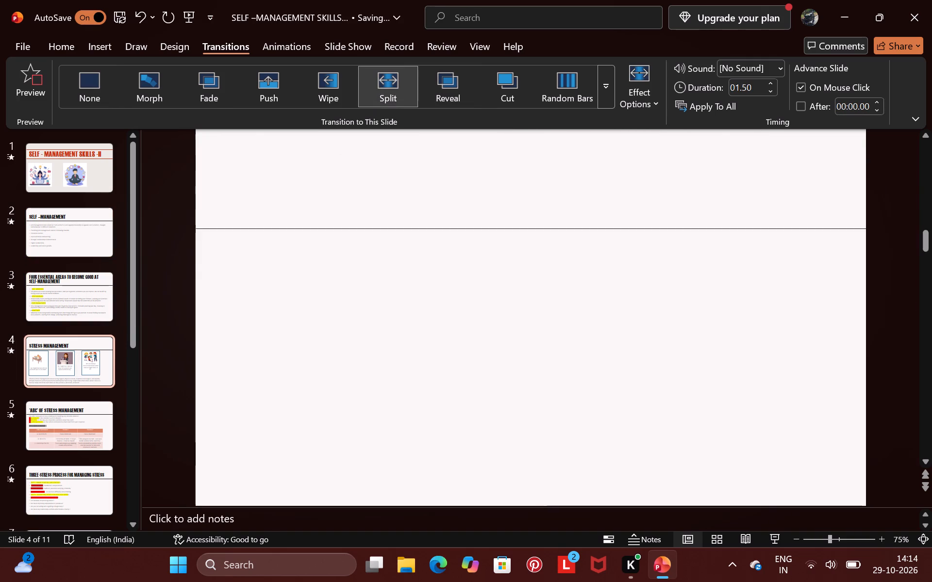
pyautogui.click(83, 419)
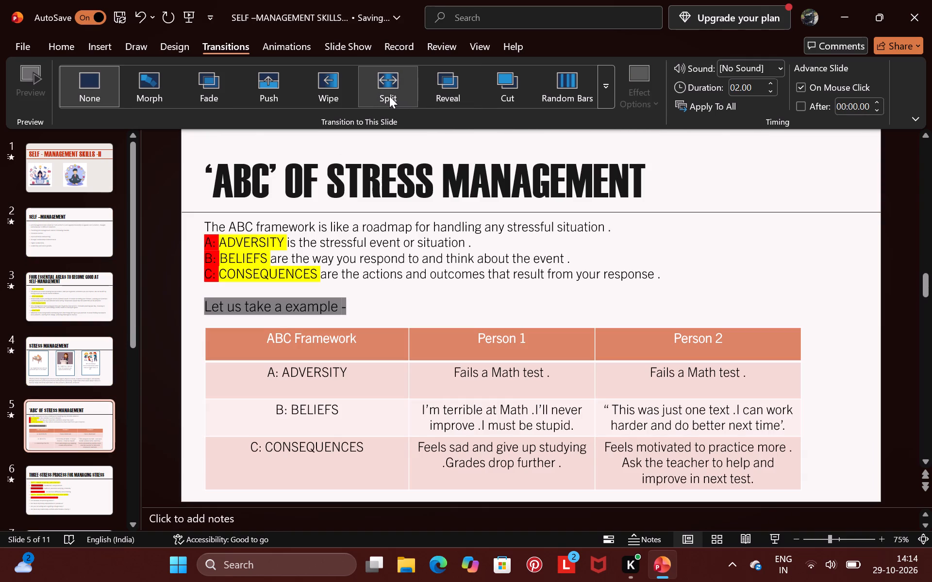
pyautogui.click(389, 96)
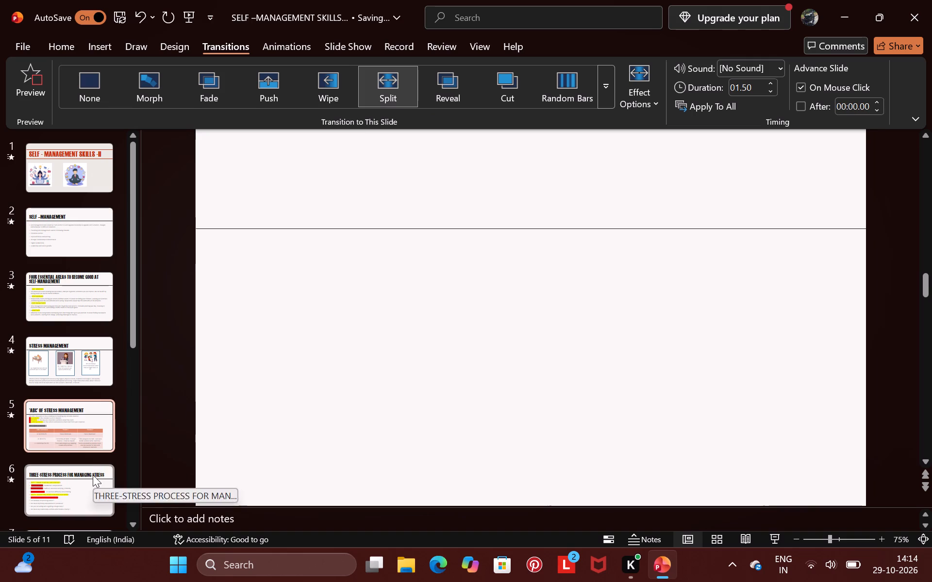
pyautogui.click(93, 475)
pyautogui.click(384, 87)
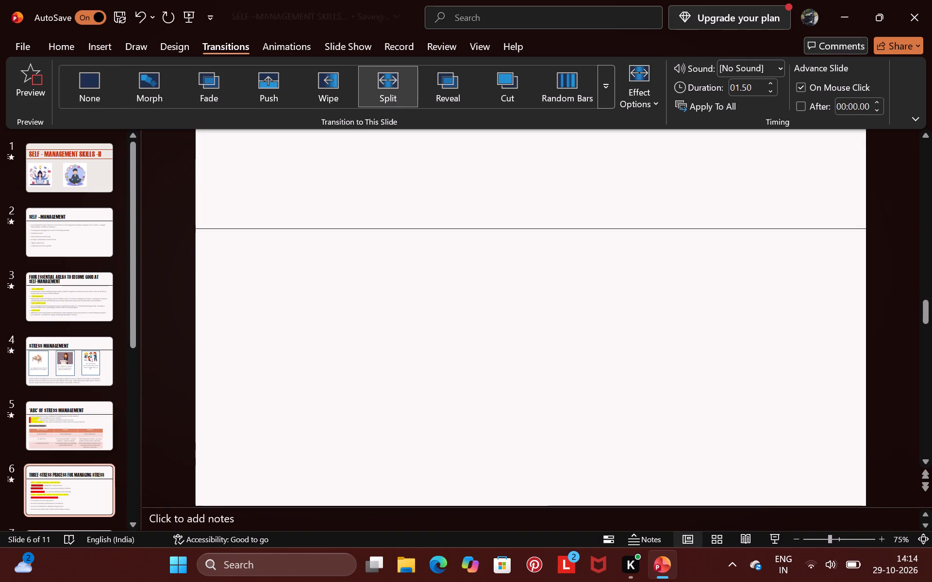
pyautogui.scroll(-1, 132, 377)
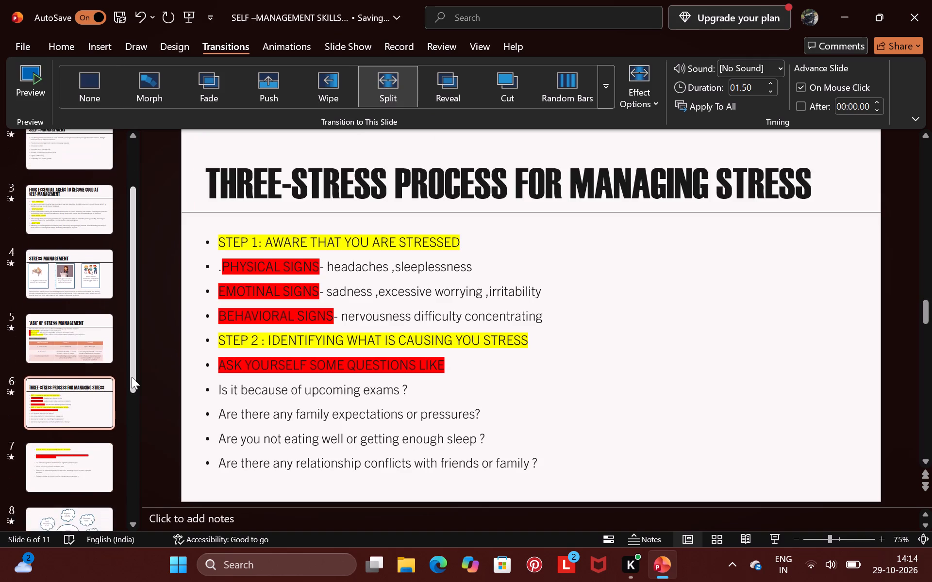
pyautogui.scroll(-1, 132, 377)
pyautogui.click(86, 427)
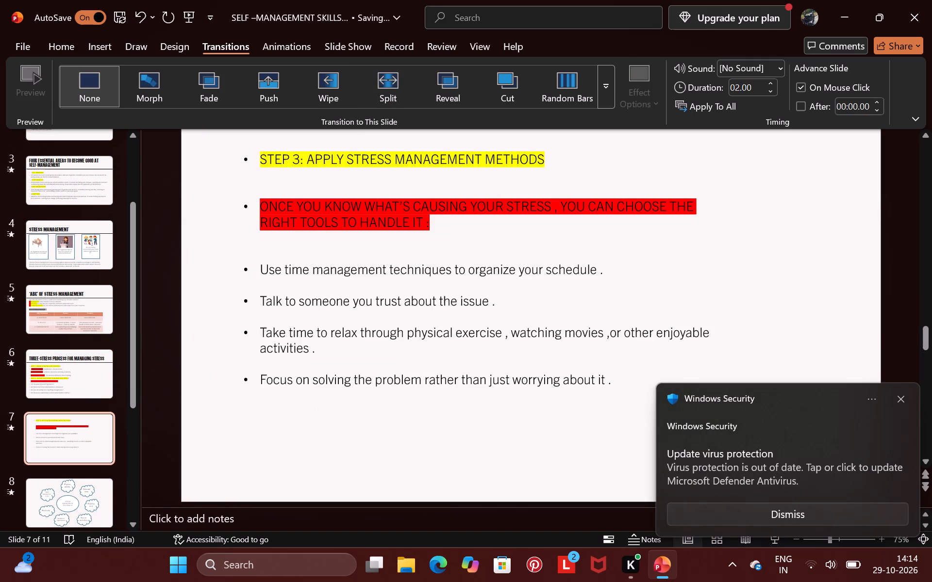
pyautogui.click(373, 107)
pyautogui.click(373, 100)
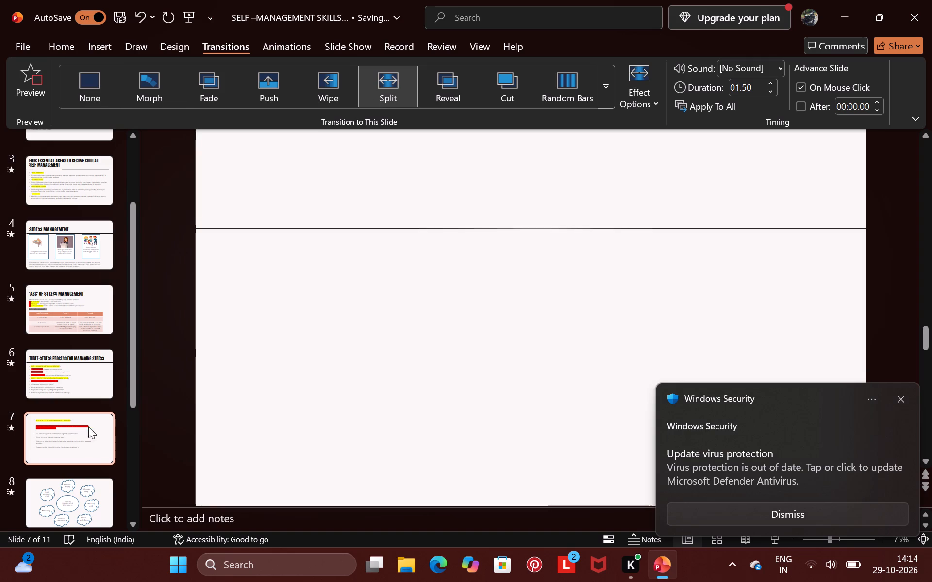
# Apply the Split transition to slide 8, the STRESS MANAGEMENT TECHNIQUES diagram.
pyautogui.click(70, 413)
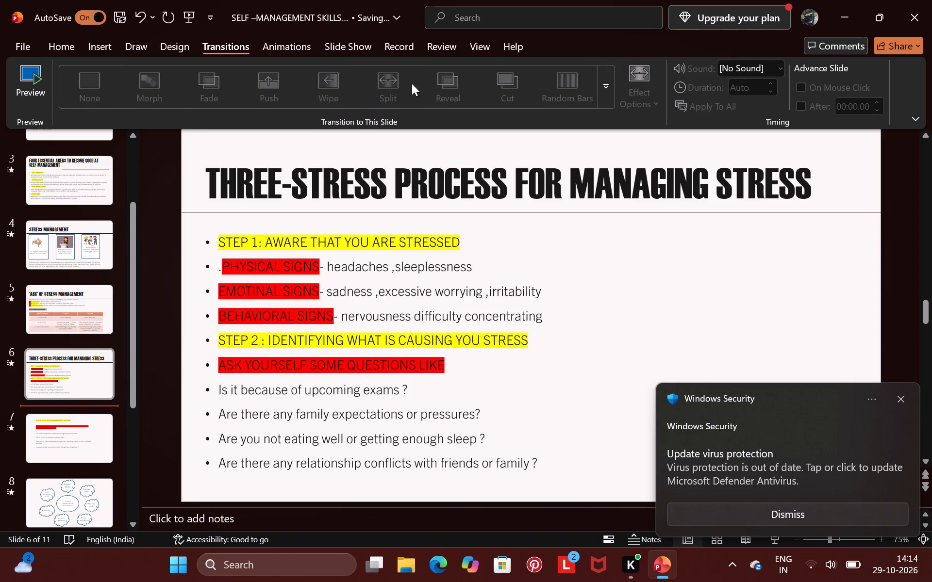
pyautogui.click(53, 438)
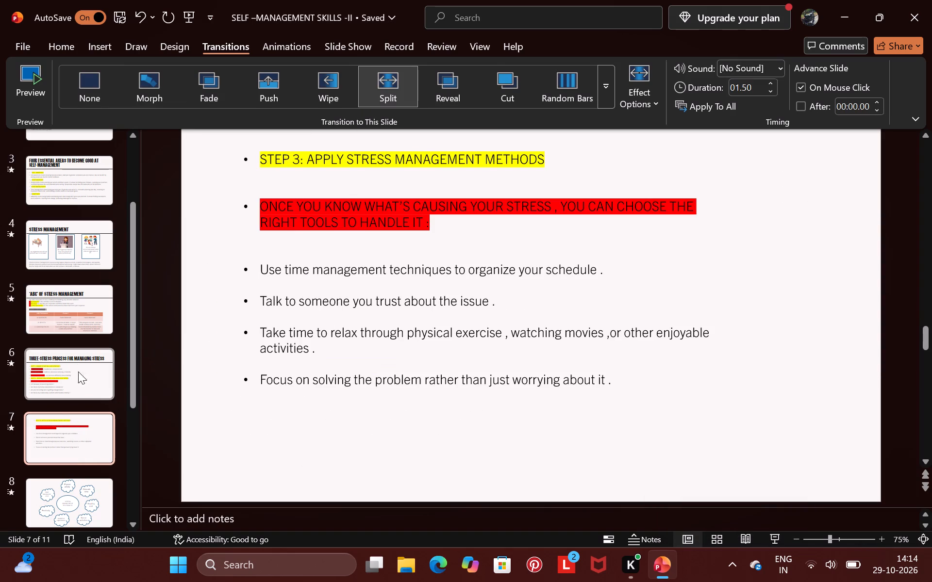
pyautogui.click(77, 363)
pyautogui.click(75, 503)
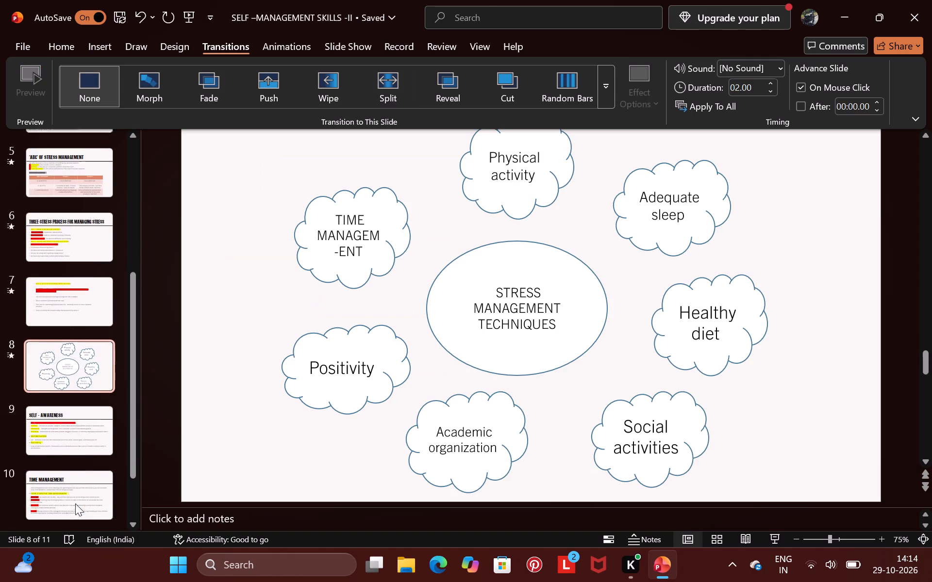
pyautogui.click(392, 93)
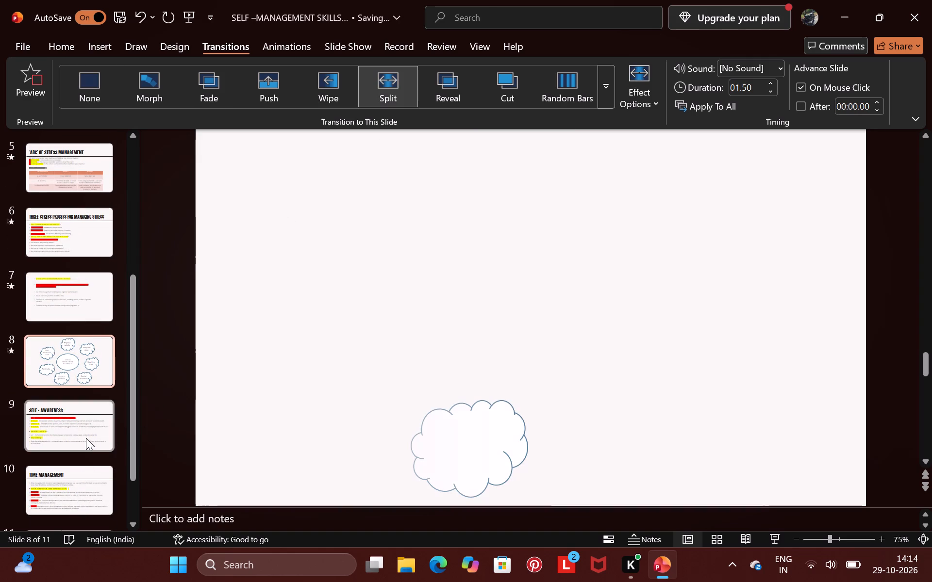
# Apply the Split transition to slides 9 to 11: SELF - AWARENESS, TIME MANAGEMENT and the closing THANK YOU slide.
pyautogui.scroll(-2, 83, 438)
pyautogui.click(83, 419)
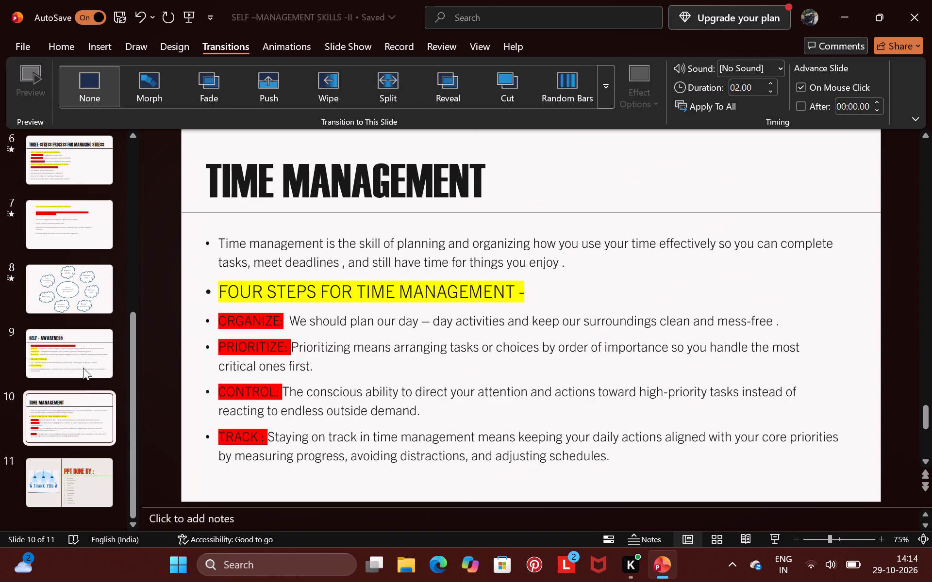
pyautogui.click(79, 348)
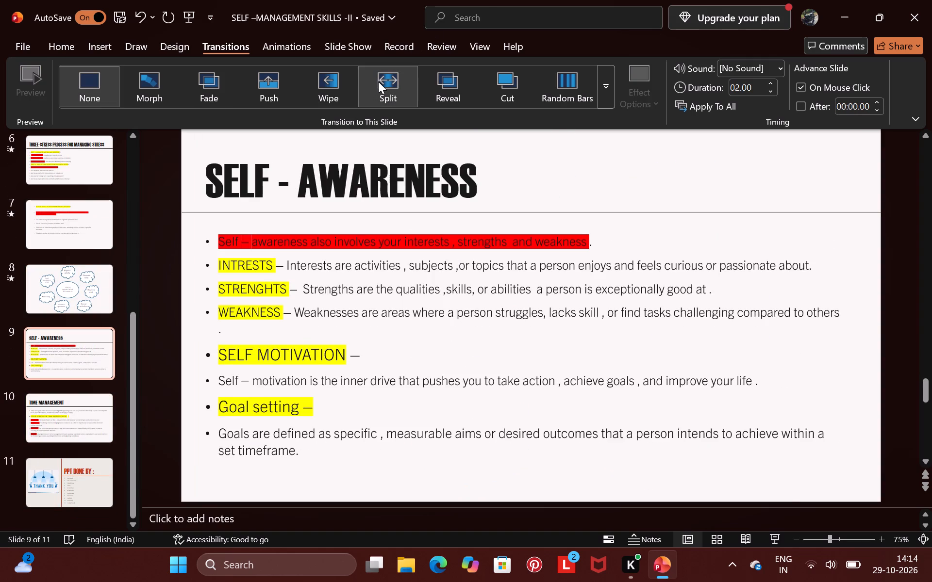
pyautogui.click(378, 81)
pyautogui.click(94, 408)
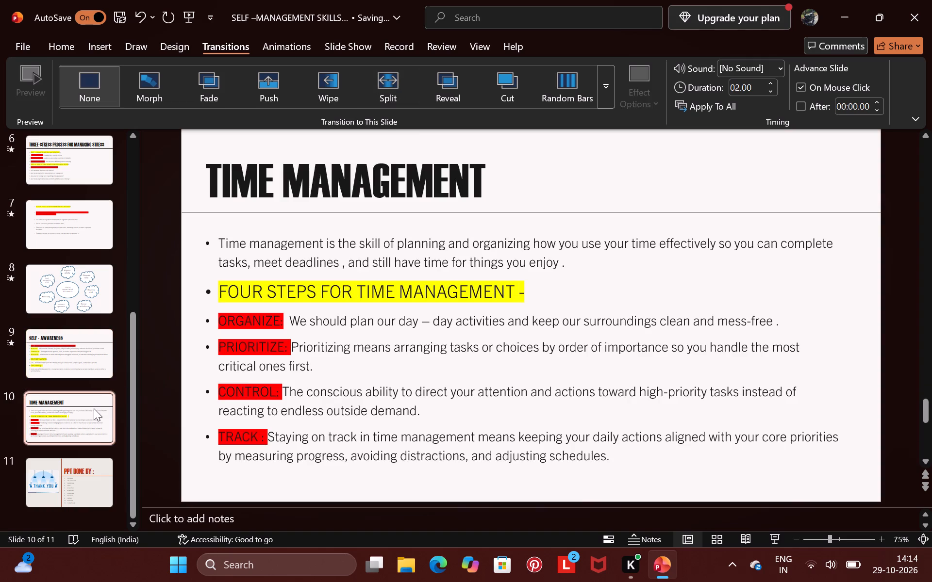
pyautogui.click(390, 100)
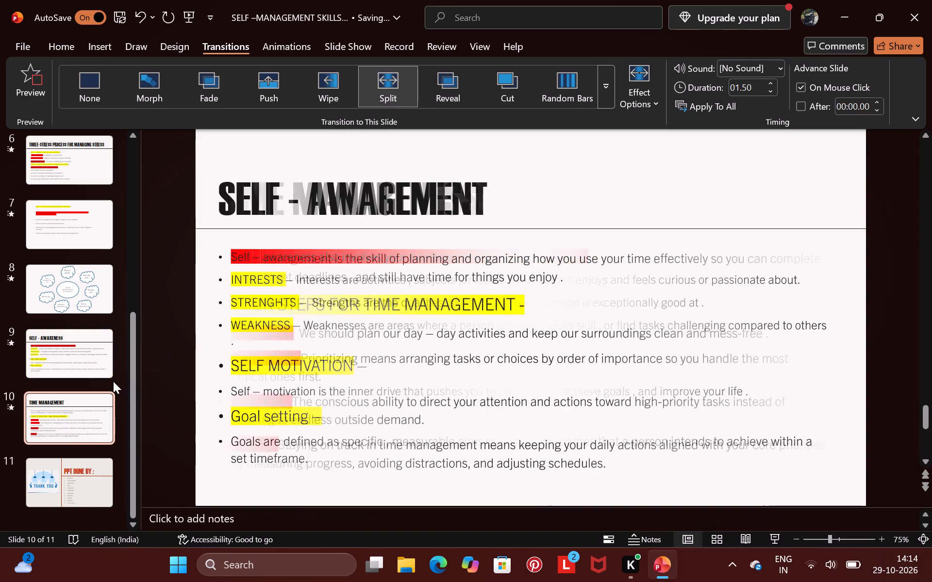
pyautogui.click(56, 475)
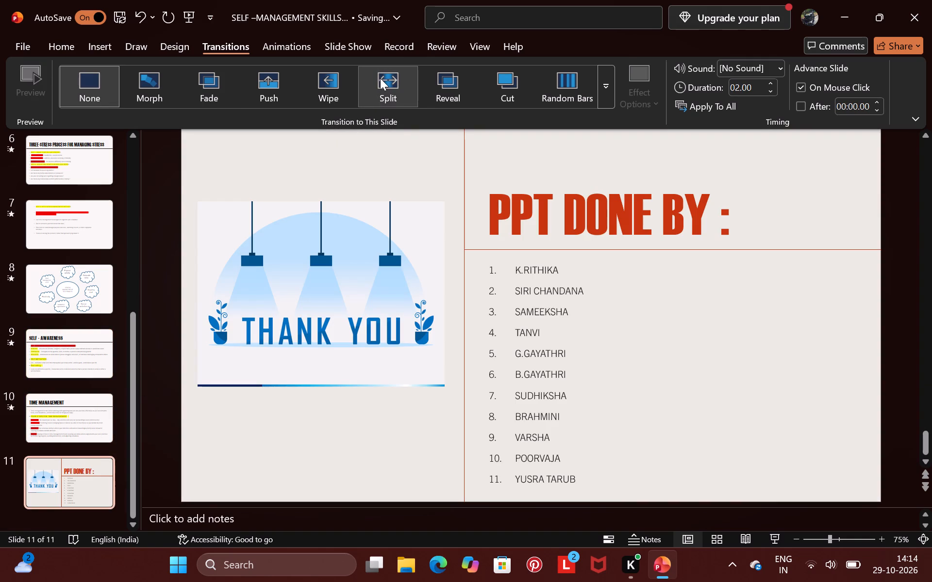
pyautogui.click(380, 78)
pyautogui.scroll(-3, 100, 378)
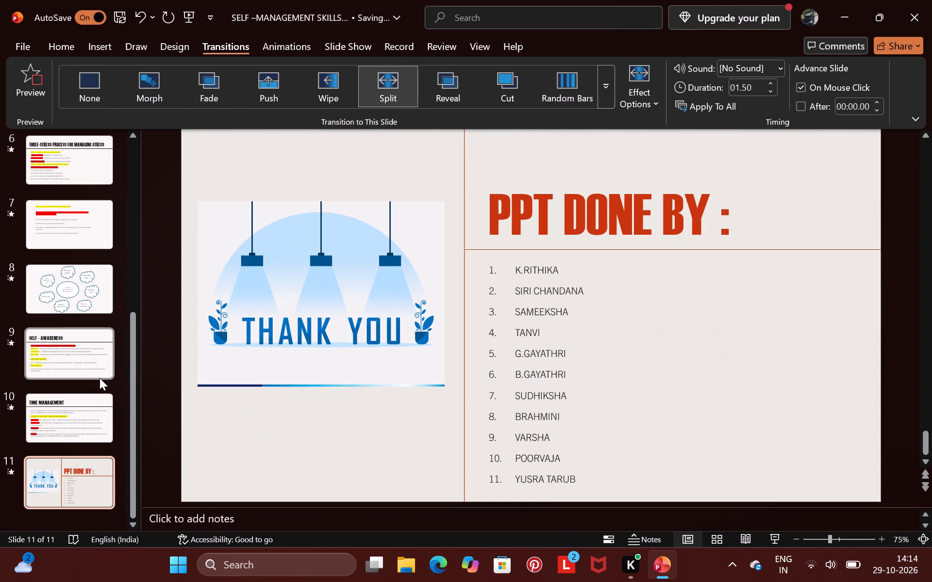
# Start the slide show from the beginning and play the title slide's animations through to the SELF –MANAGEMENT slide.
pyautogui.click(331, 46)
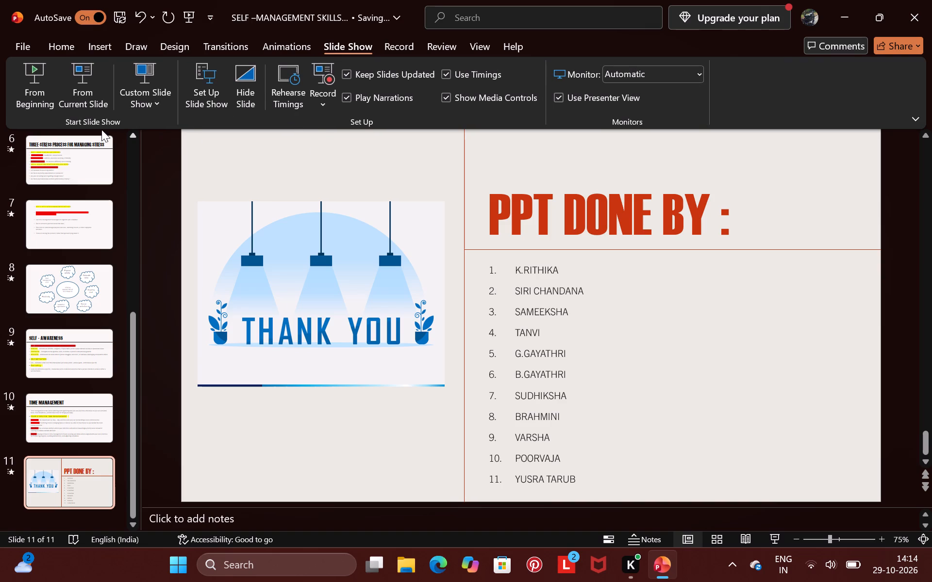
pyautogui.click(36, 86)
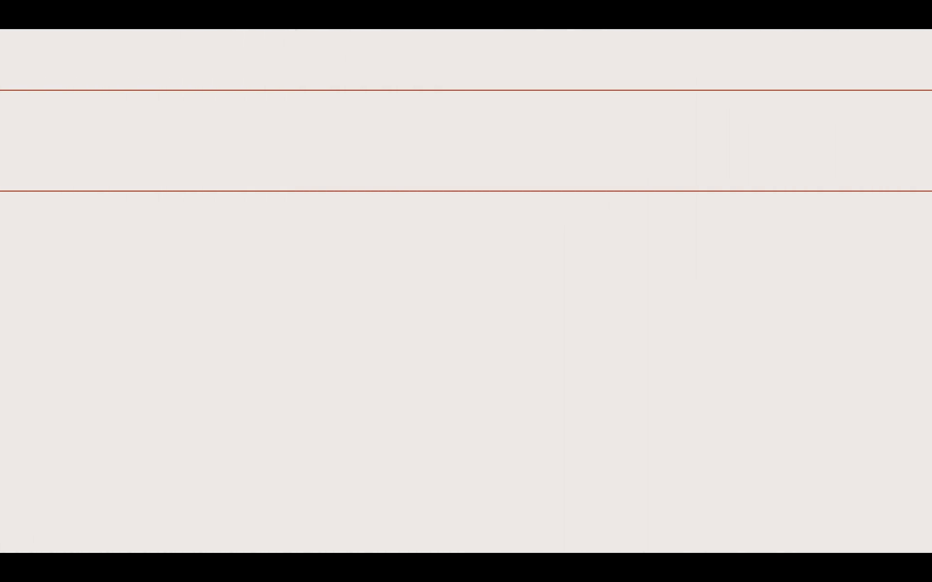
pyautogui.press('Right')
pyautogui.press('Right')
pyautogui.press('Right')
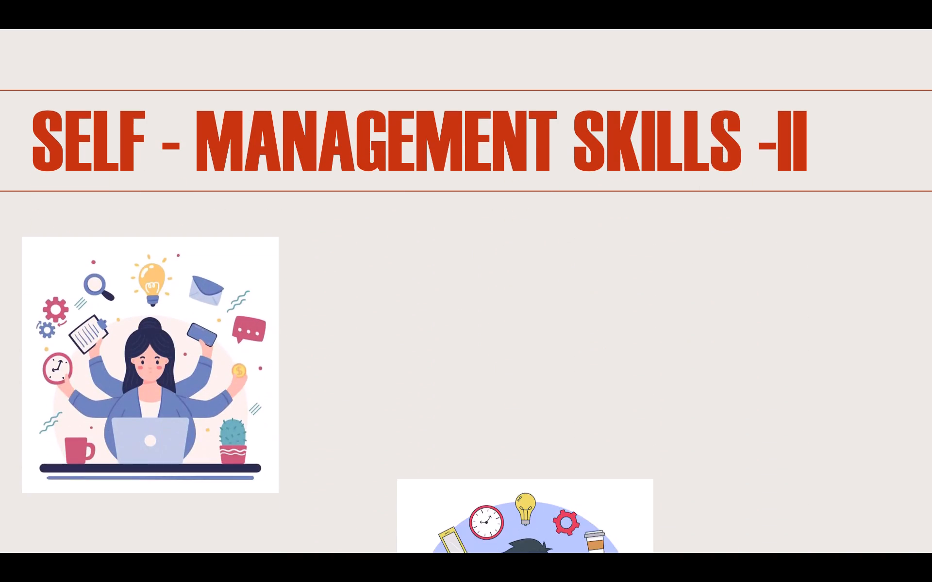
pyautogui.press('Right')
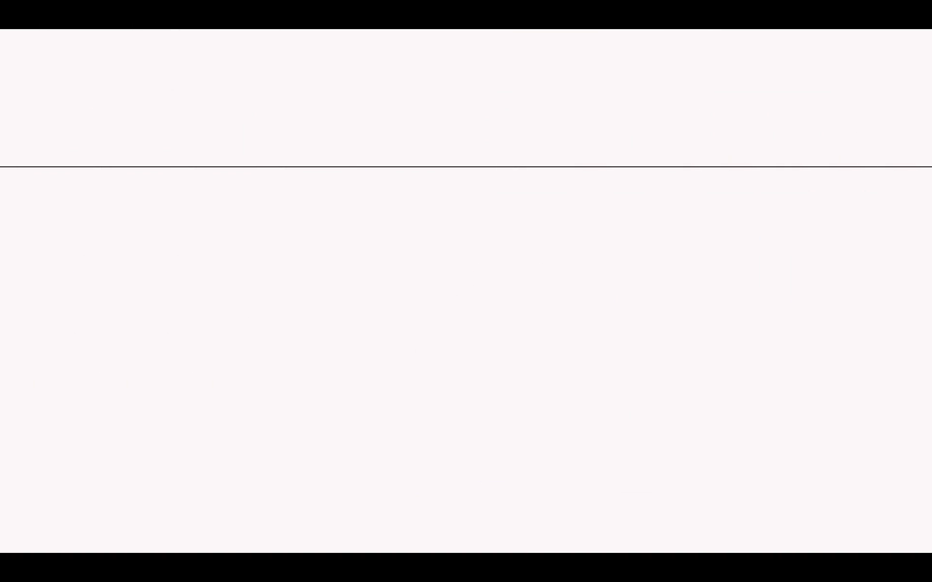
# Play through the SELF –MANAGEMENT slide's title and bullet animations, advancing to the FOUR ESSENTIAL AREAS slide.
pyautogui.press('Right')
pyautogui.press('Right')
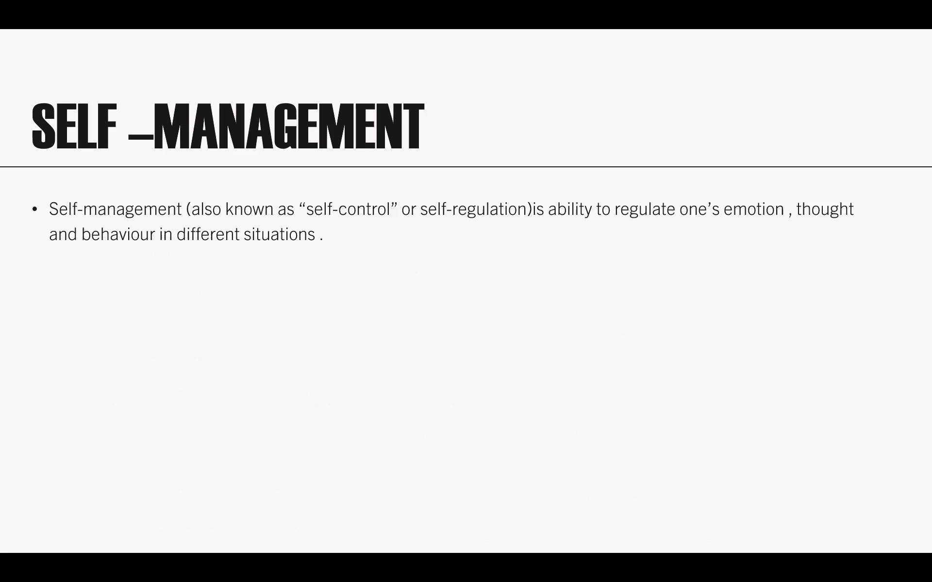
pyautogui.press('Right')
pyautogui.press('Right')
pyautogui.press('Right')
pyautogui.press('Right')
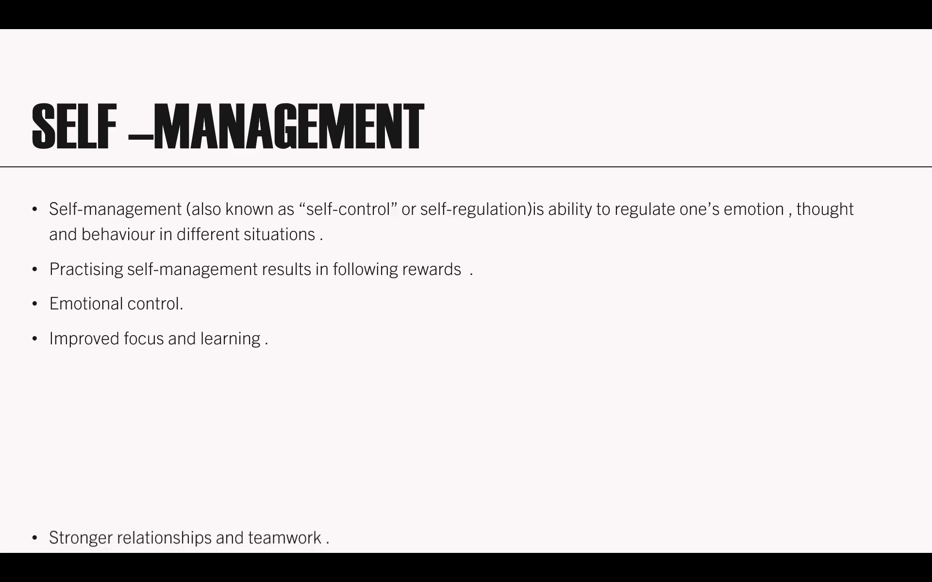
pyautogui.press('Right')
pyautogui.press('Right')
pyautogui.press('Right')
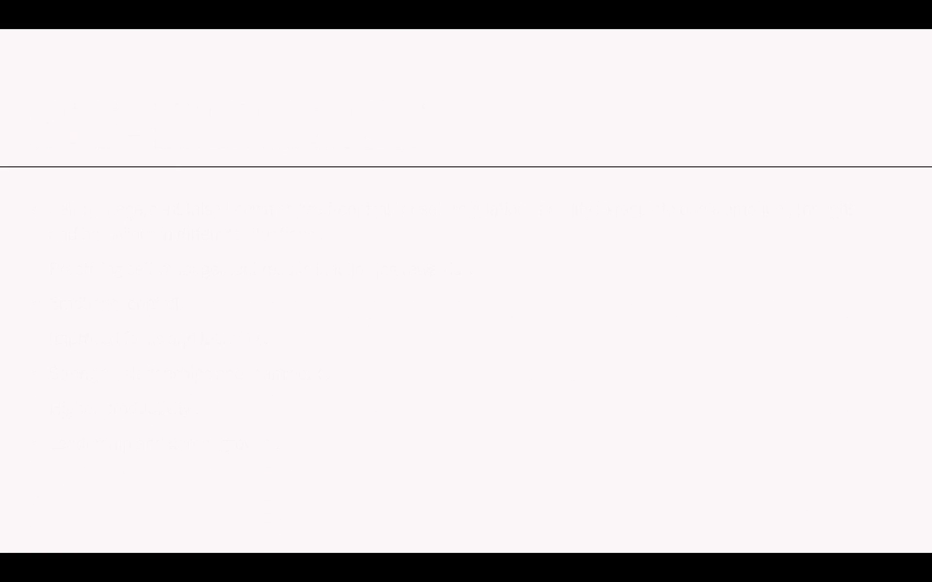
# Play through the FOUR ESSENTIAL AREAS TO BECOME GOOD AT SELF-MANAGEMENT slide's animations and advance to STRESS MANAGEMENT.
pyautogui.press('Right')
pyautogui.press('Right')
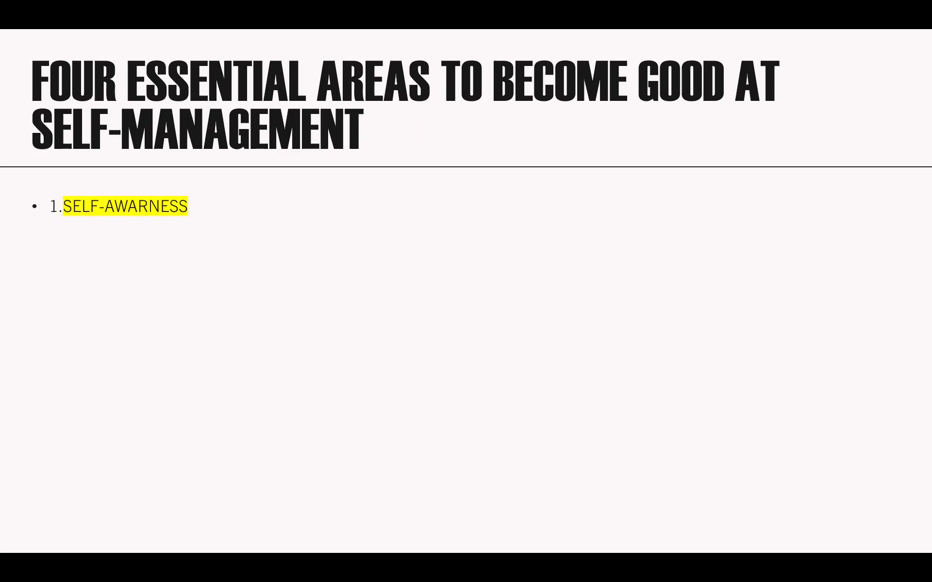
pyautogui.press('Right')
pyautogui.press('Right')
pyautogui.press('Right')
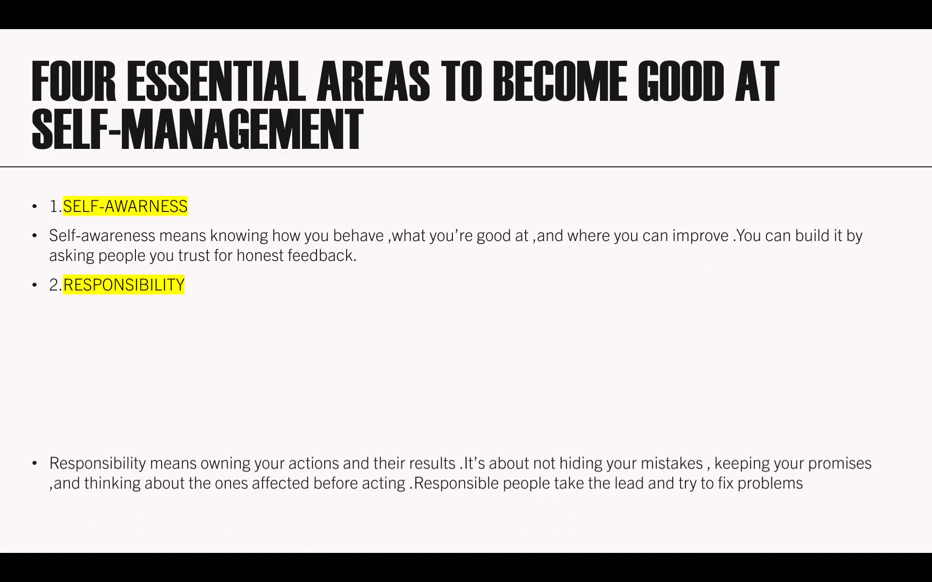
pyautogui.press('Right')
pyautogui.press('Right')
pyautogui.press('Right')
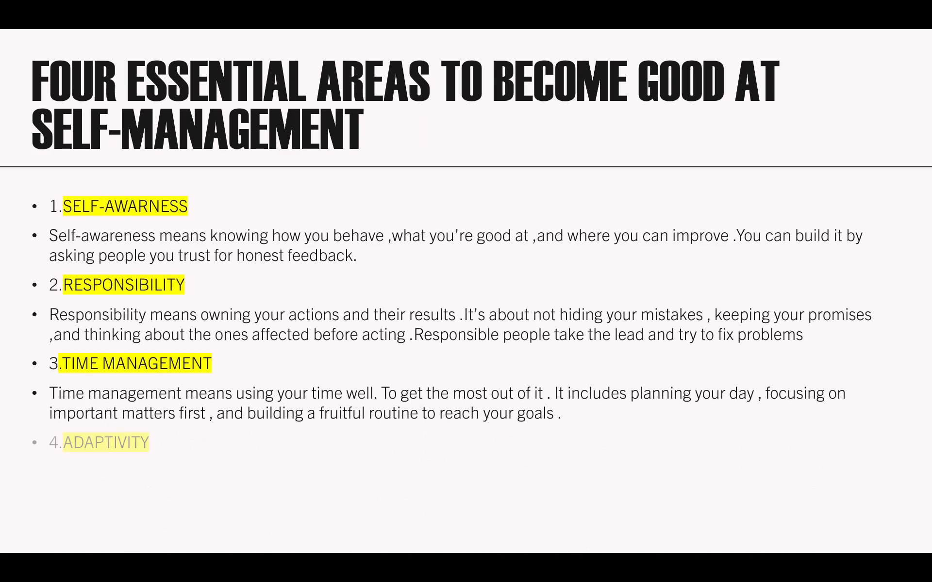
pyautogui.press('Right')
pyautogui.press('Right')
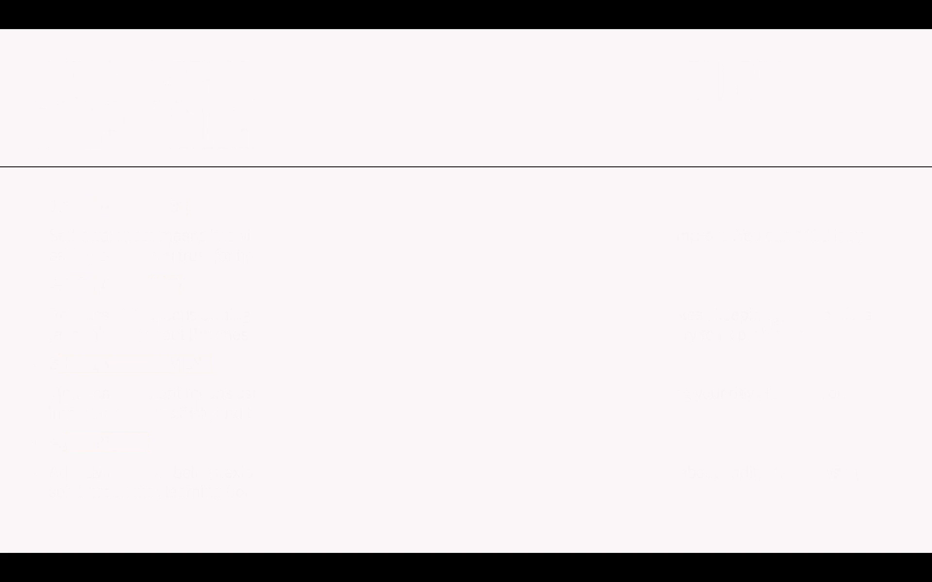
# Play through the STRESS MANAGEMENT slide's picture card and text animations, advancing to the 'ABC' OF STRESS MANAGEMENT slide.
pyautogui.press('Right')
pyautogui.press('Right')
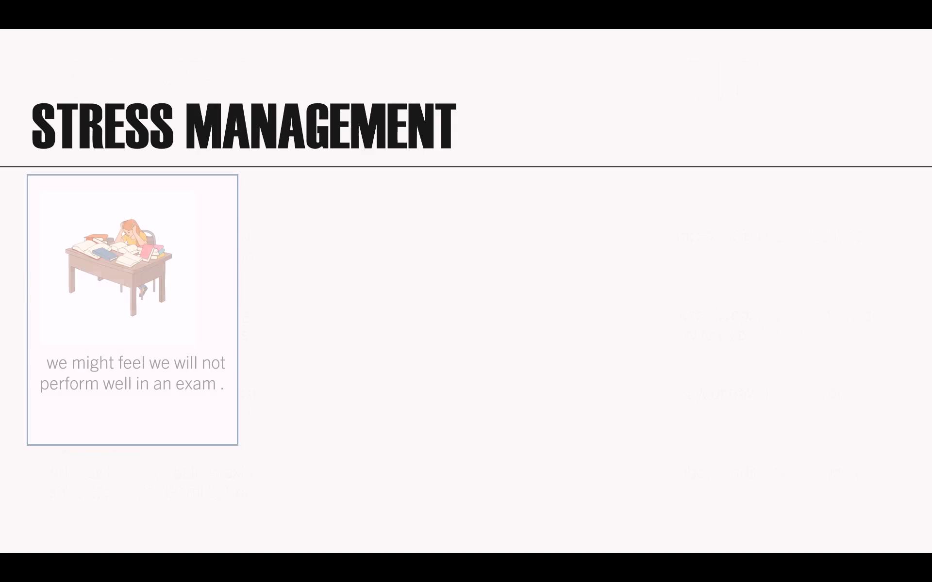
pyautogui.press('Right')
pyautogui.press('Right')
pyautogui.press('Right')
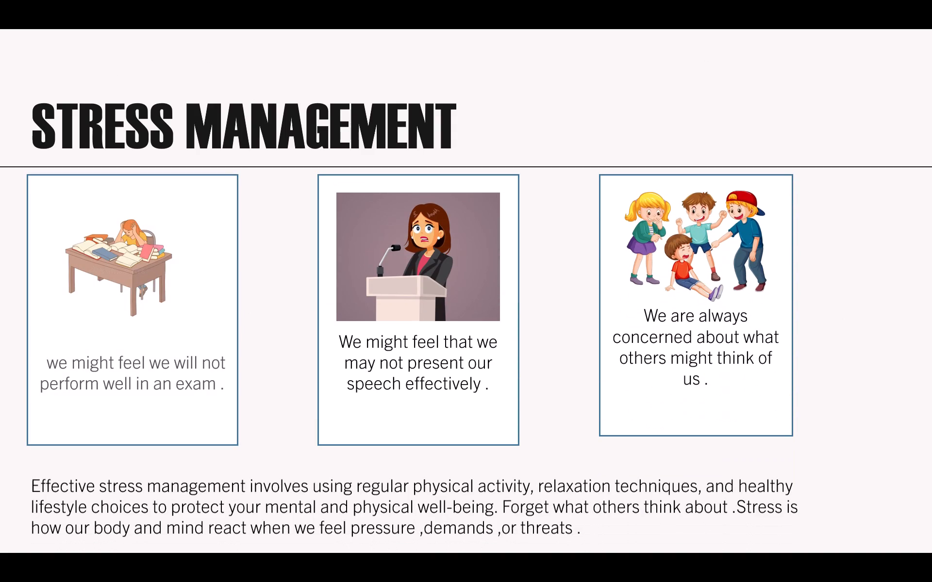
pyautogui.press('Right')
pyautogui.press('Right')
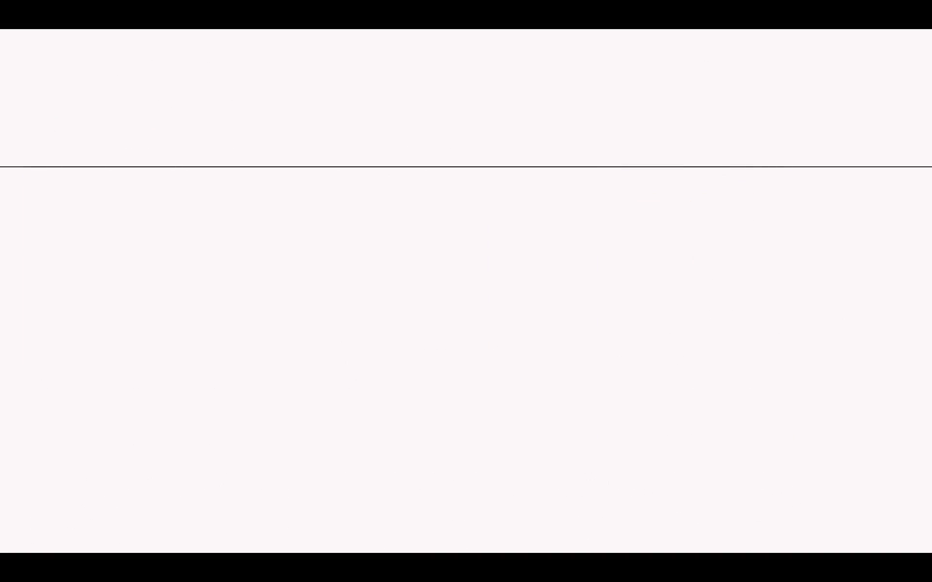
# Play through the 'ABC' OF STRESS MANAGEMENT slide's text and example table animations, advancing to the following slide.
pyautogui.press('Right')
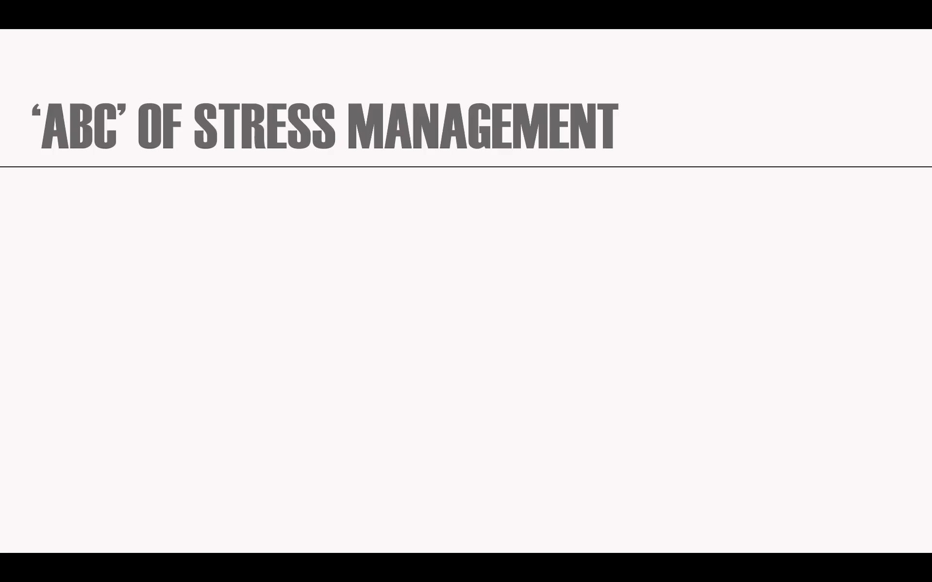
pyautogui.press('Right')
pyautogui.press('Right')
pyautogui.press('Right')
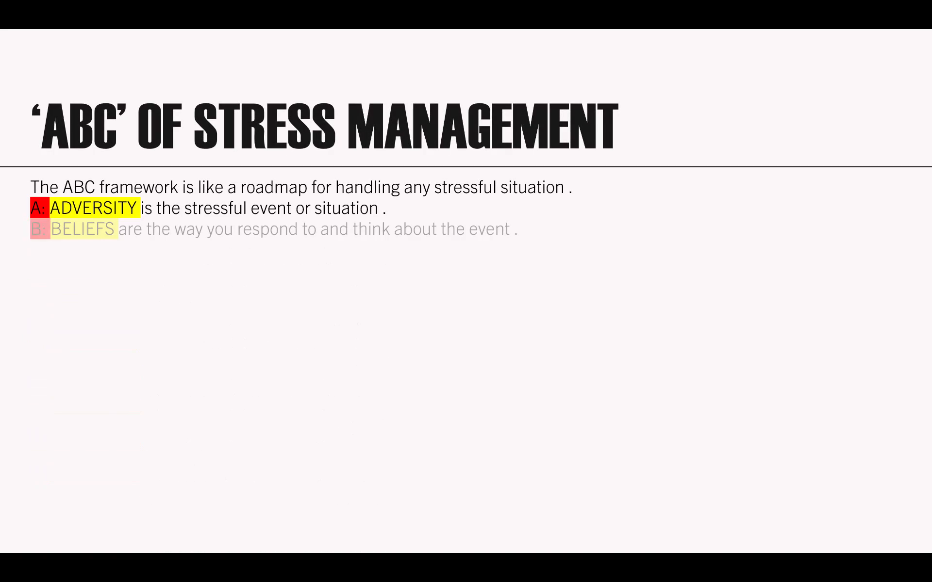
pyautogui.press('Right')
pyautogui.press('Right')
pyautogui.press('Right')
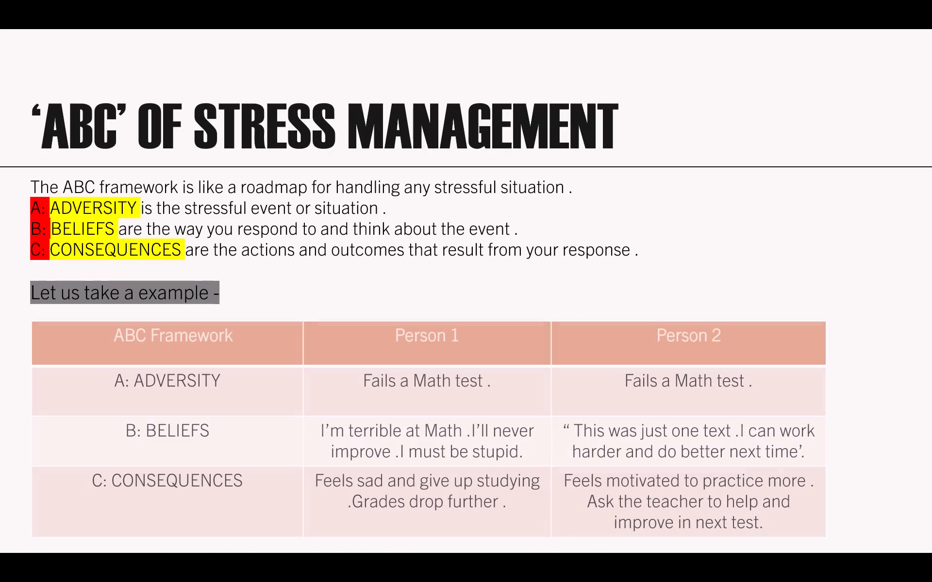
pyautogui.press('Right')
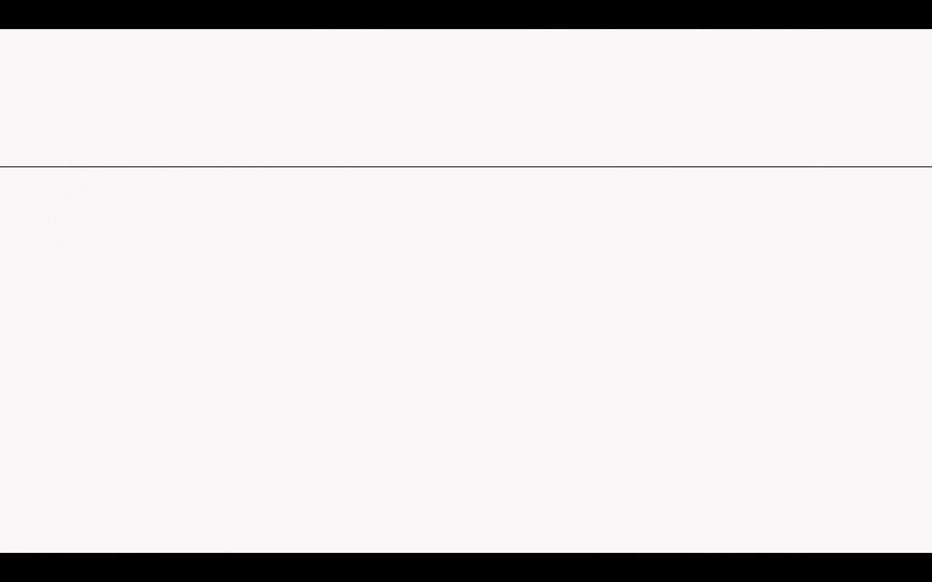
# Play through the THREE-STRESS PROCESS FOR MANAGING STRESS slide's bullet animations and advance to the STEP 3 slide.
pyautogui.press('Right')
pyautogui.press('Right')
pyautogui.press('Right')
pyautogui.press('Right')
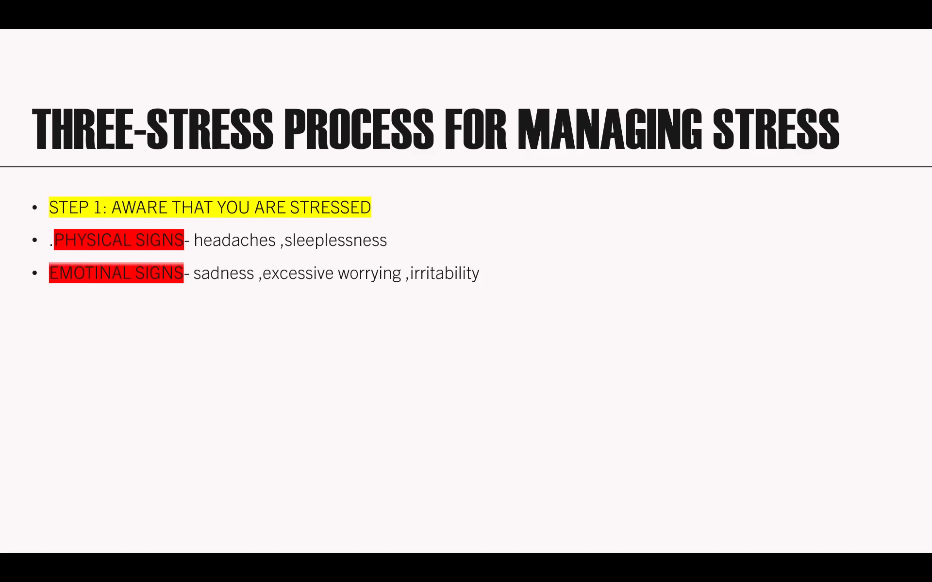
pyautogui.press('Right')
pyautogui.press('Right')
pyautogui.press('Right')
pyautogui.press('Right')
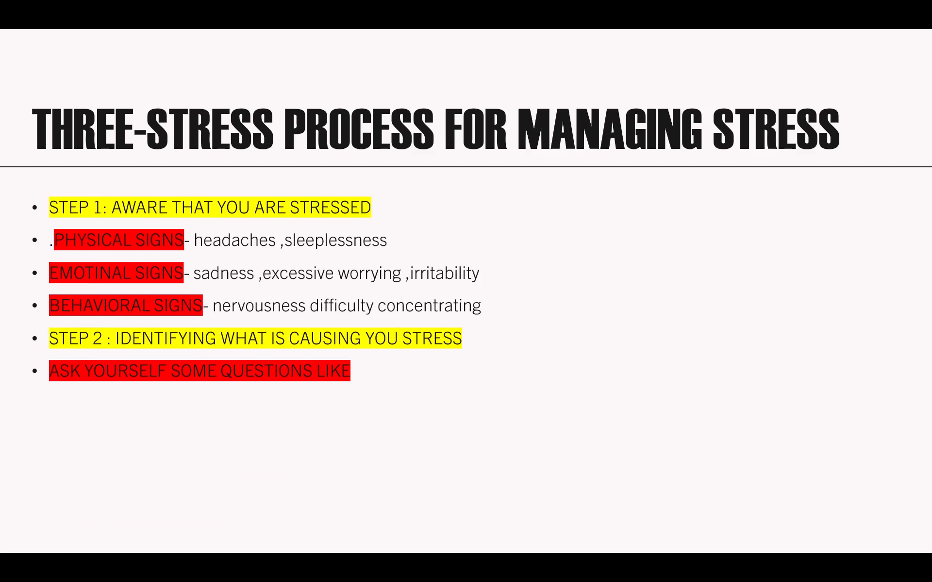
pyautogui.press('Right')
pyautogui.press('Right')
pyautogui.press('Right')
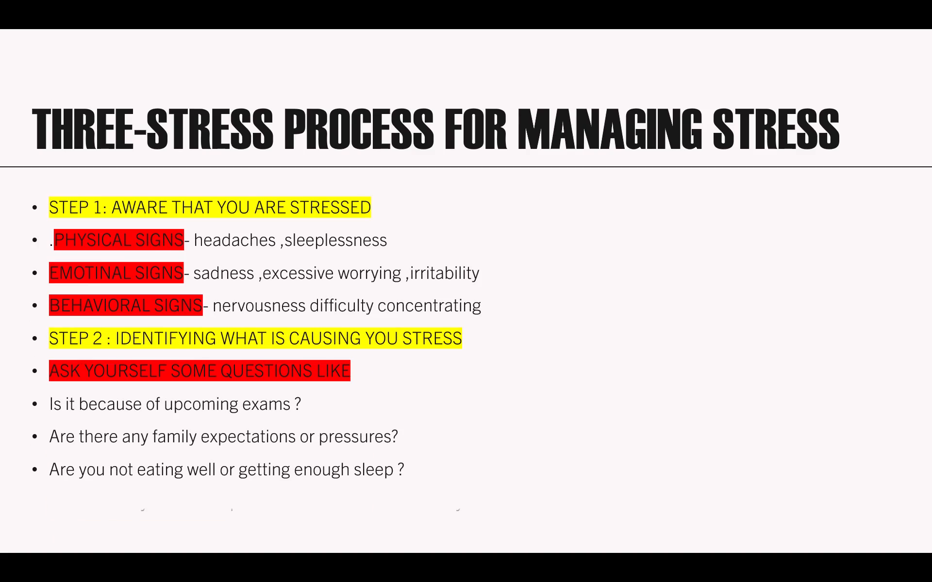
pyautogui.press('Right')
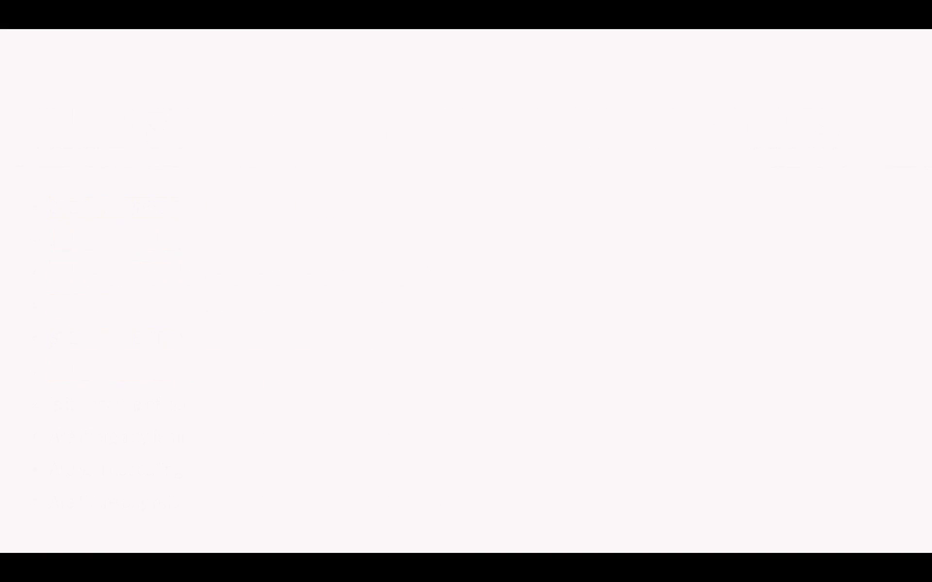
# Play through the STEP 3: APPLY STRESS MANAGEMENT METHODS slide's bullet animations and advance to the techniques diagram.
pyautogui.press('Right')
pyautogui.press('Right')
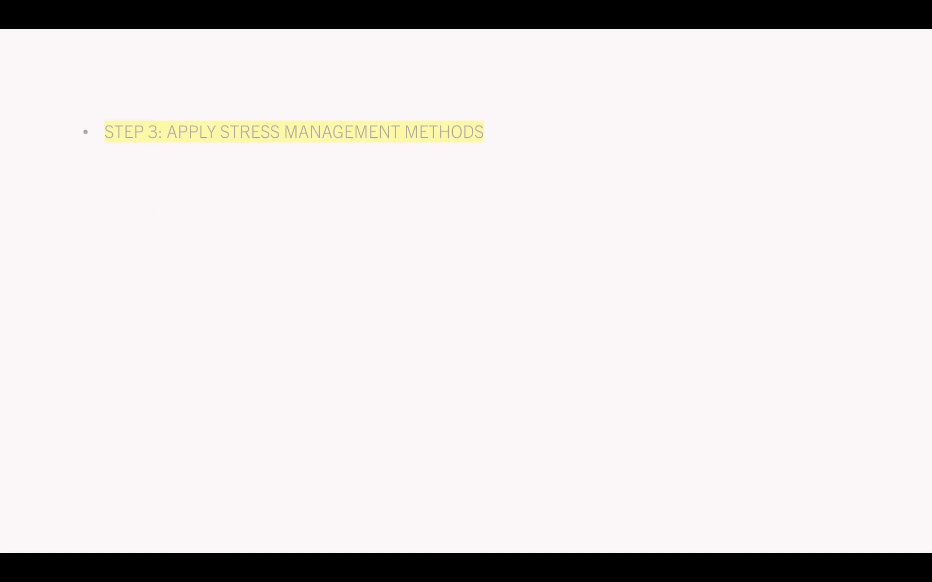
pyautogui.press('Right')
pyautogui.press('Right')
pyautogui.press('Right')
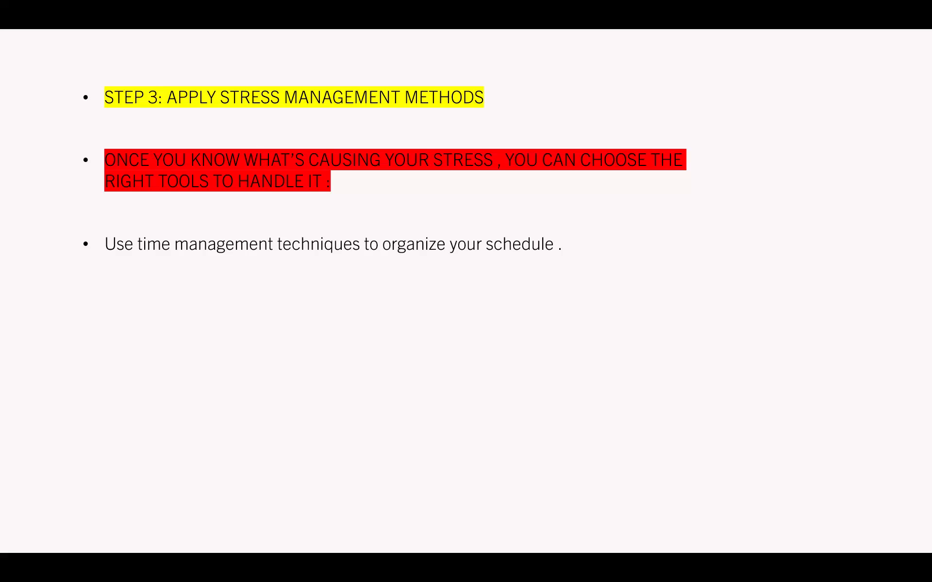
pyautogui.press('Right')
pyautogui.press('Right')
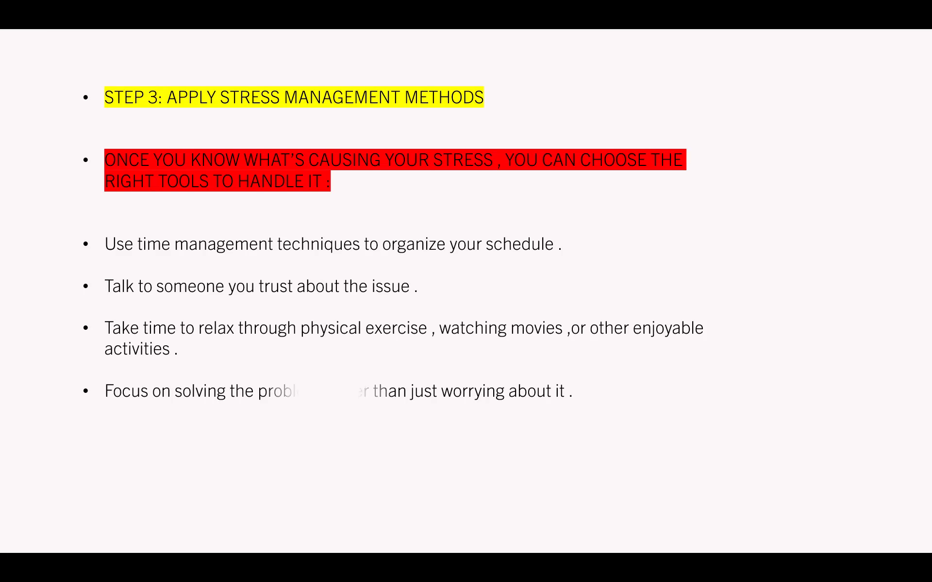
pyautogui.press('Right')
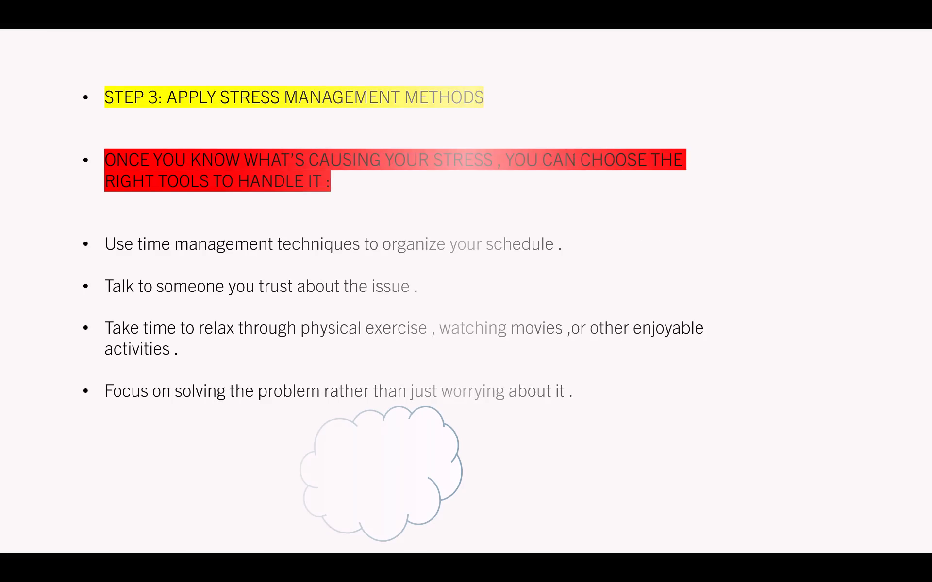
# Play through the STRESS MANAGEMENT TECHNIQUES diagram's cloud animations and advance to the SELF - AWARENESS slide.
pyautogui.press('Right')
pyautogui.press('Right')
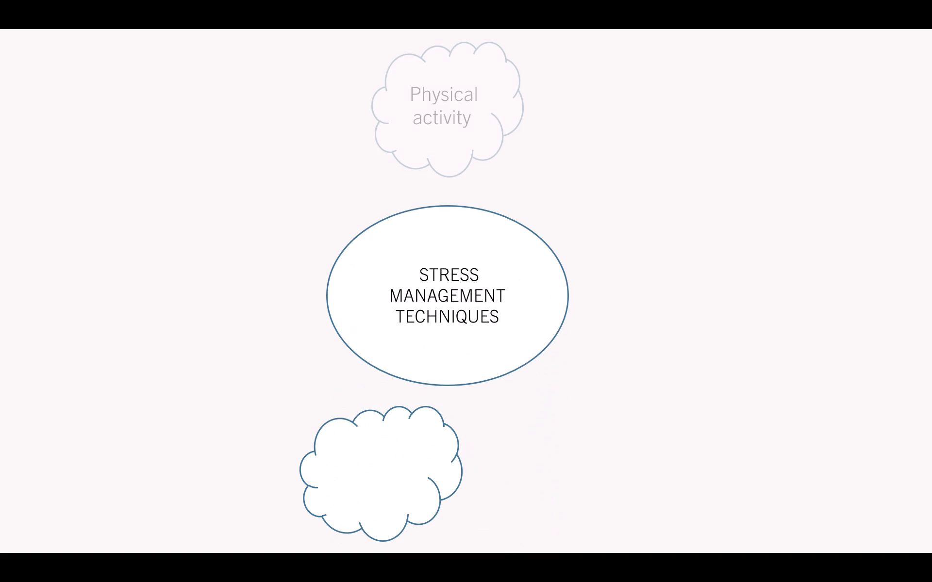
pyautogui.press('Right')
pyautogui.press('Right')
pyautogui.press('Right')
pyautogui.press('Right')
pyautogui.press('Right')
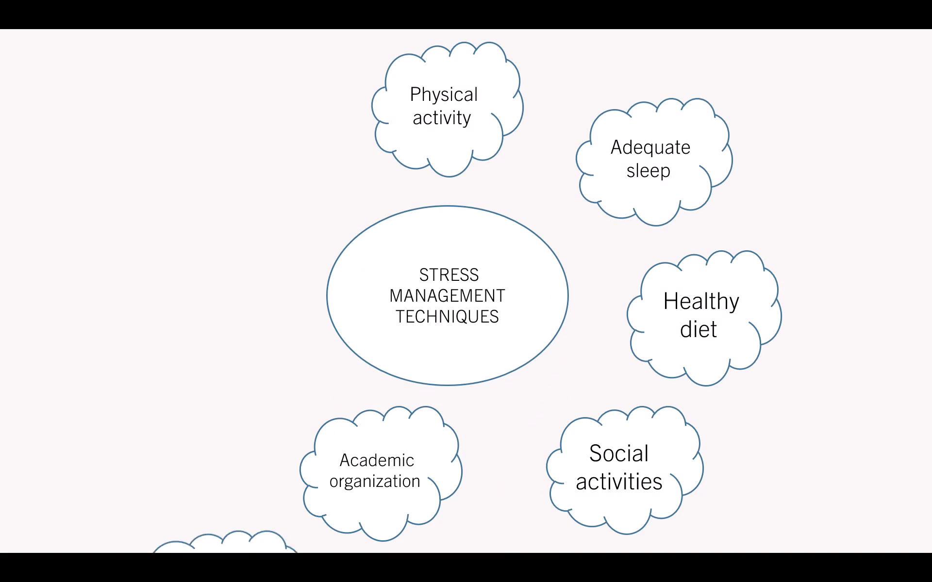
pyautogui.press('Right')
pyautogui.press('Right')
pyautogui.press('Right')
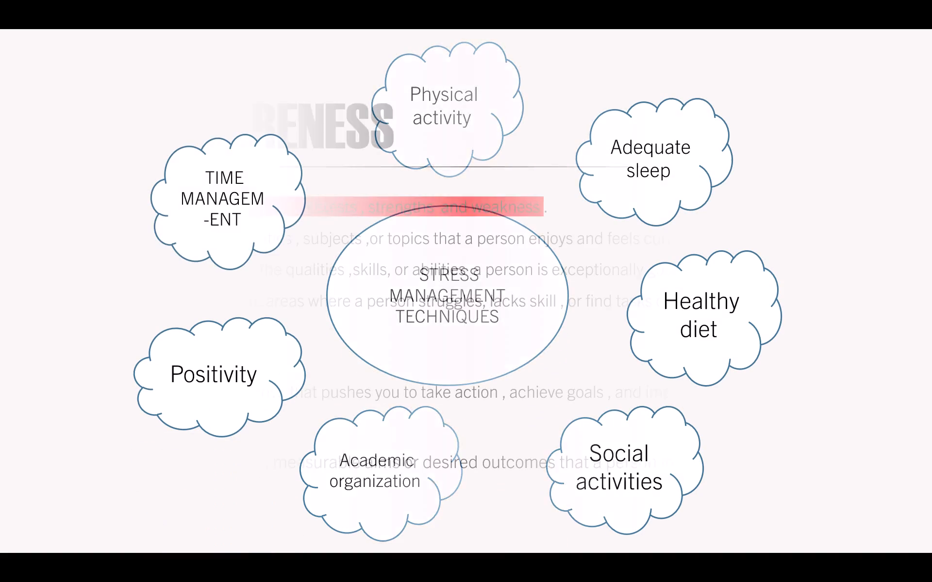
# Advance through the SELF - AWARENESS and TIME MANAGEMENT slides to the closing THANK YOU slide and end the slide show.
pyautogui.press('Right')
pyautogui.press('Right')
pyautogui.press('Right')
pyautogui.press('Right')
pyautogui.press('Right')
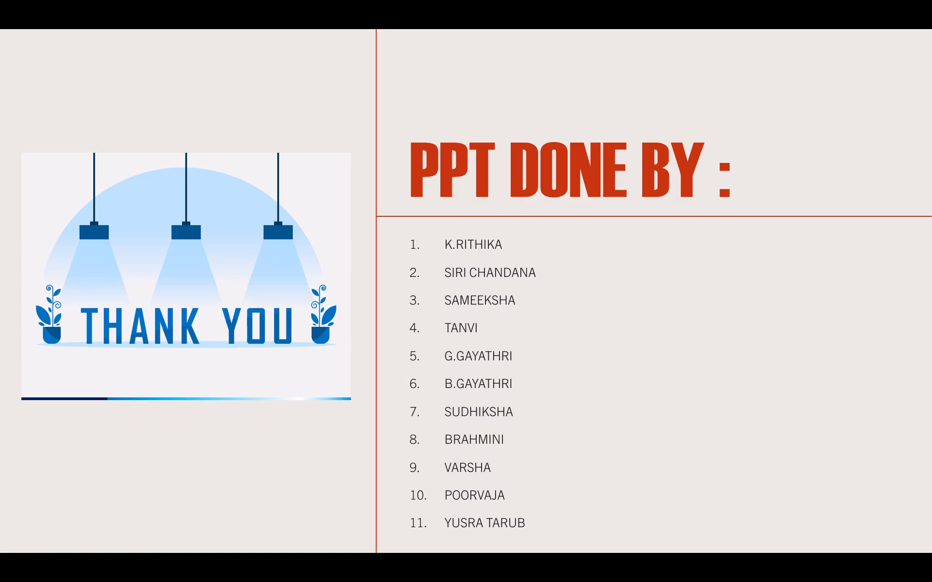
pyautogui.press('Escape')
# Open slide 8, the STRESS MANAGEMENT TECHNIQUES diagram, with its animation order markers displayed.
pyautogui.click(24, 282)
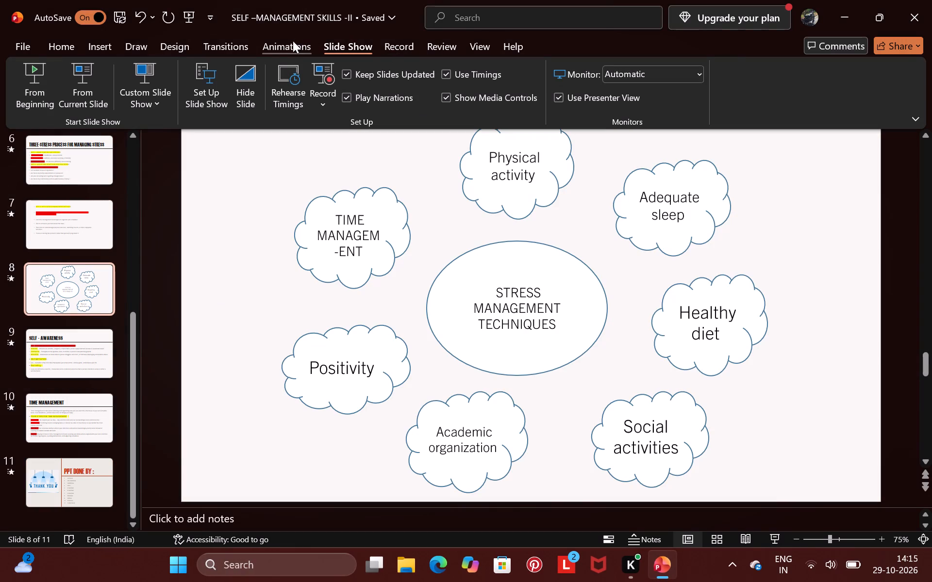
pyautogui.click(275, 46)
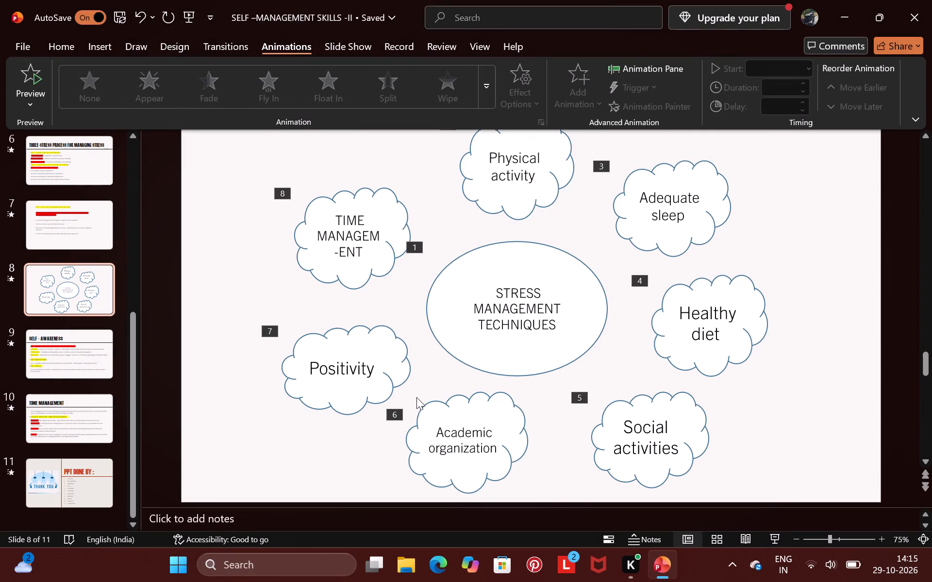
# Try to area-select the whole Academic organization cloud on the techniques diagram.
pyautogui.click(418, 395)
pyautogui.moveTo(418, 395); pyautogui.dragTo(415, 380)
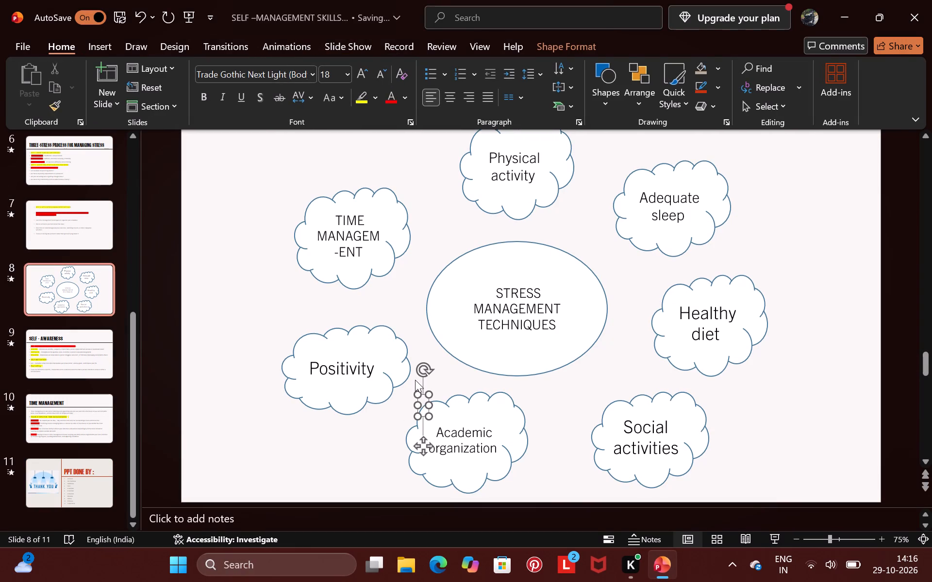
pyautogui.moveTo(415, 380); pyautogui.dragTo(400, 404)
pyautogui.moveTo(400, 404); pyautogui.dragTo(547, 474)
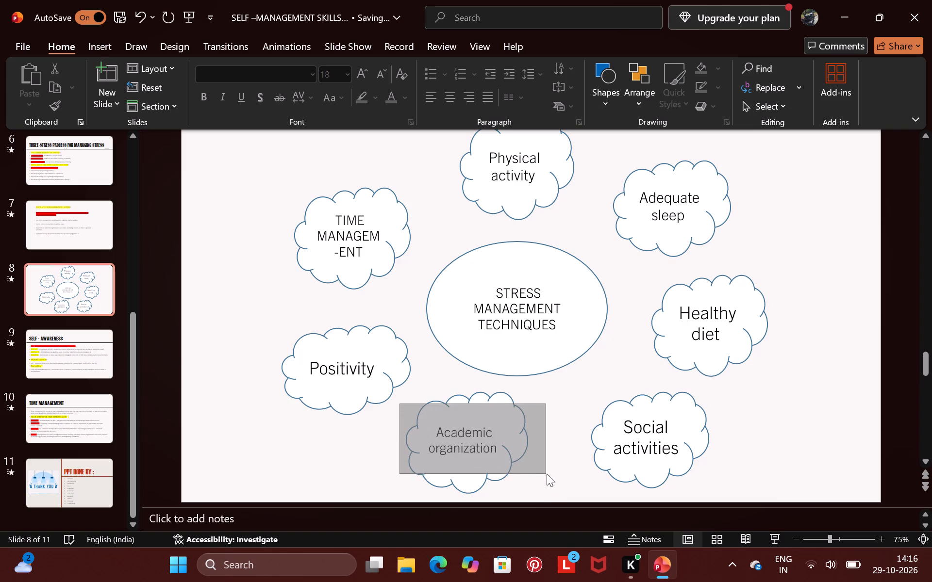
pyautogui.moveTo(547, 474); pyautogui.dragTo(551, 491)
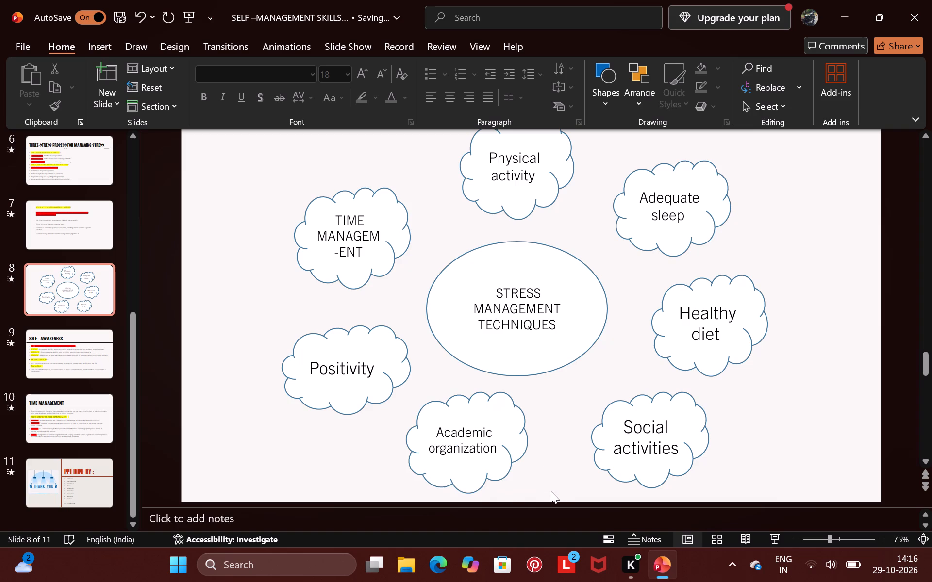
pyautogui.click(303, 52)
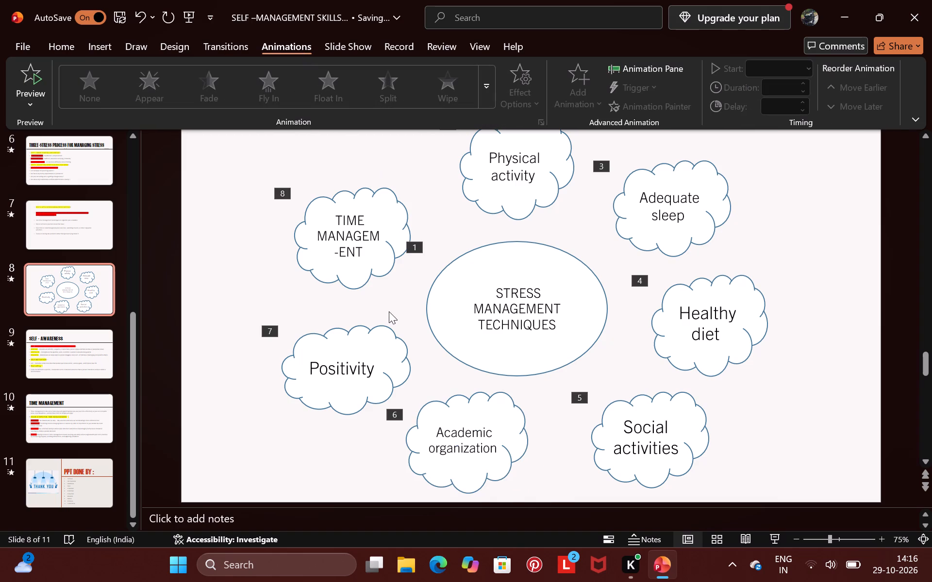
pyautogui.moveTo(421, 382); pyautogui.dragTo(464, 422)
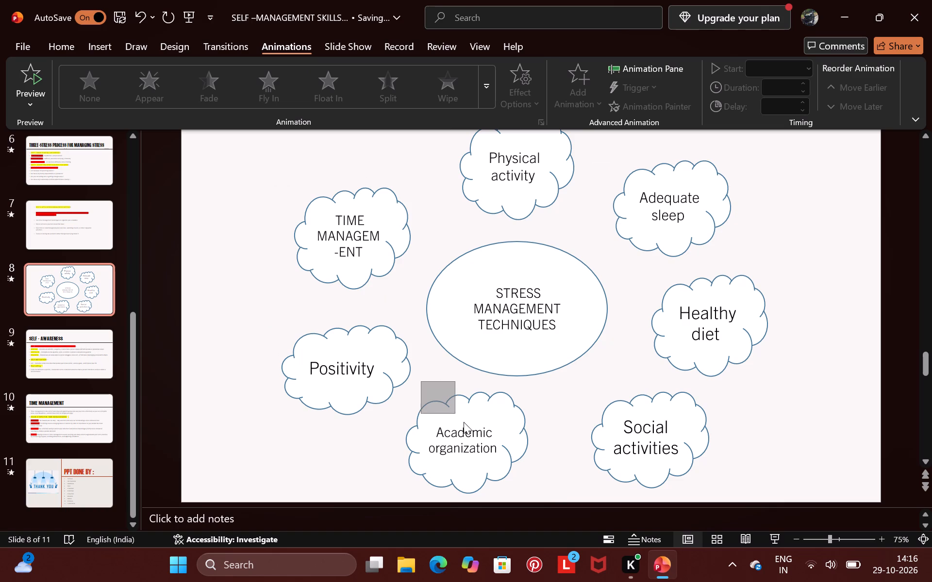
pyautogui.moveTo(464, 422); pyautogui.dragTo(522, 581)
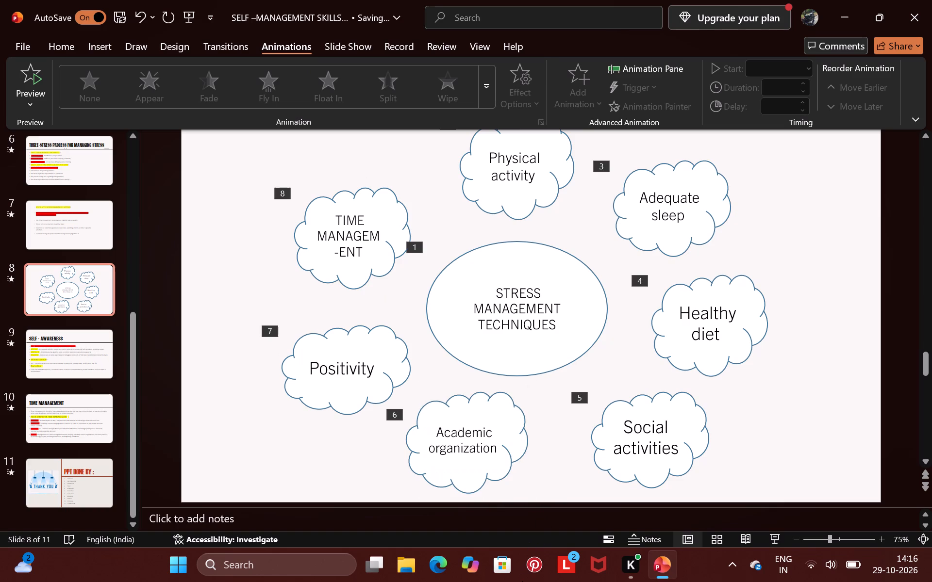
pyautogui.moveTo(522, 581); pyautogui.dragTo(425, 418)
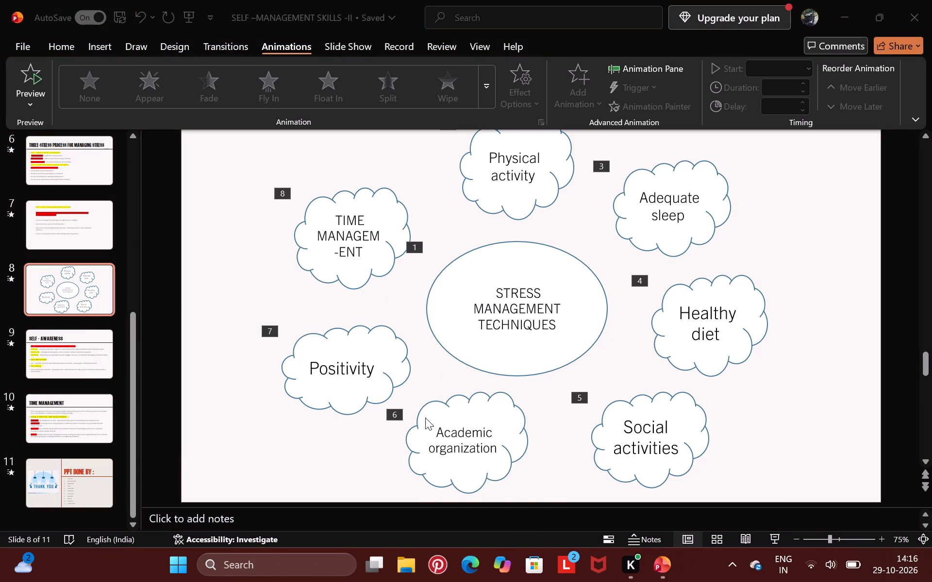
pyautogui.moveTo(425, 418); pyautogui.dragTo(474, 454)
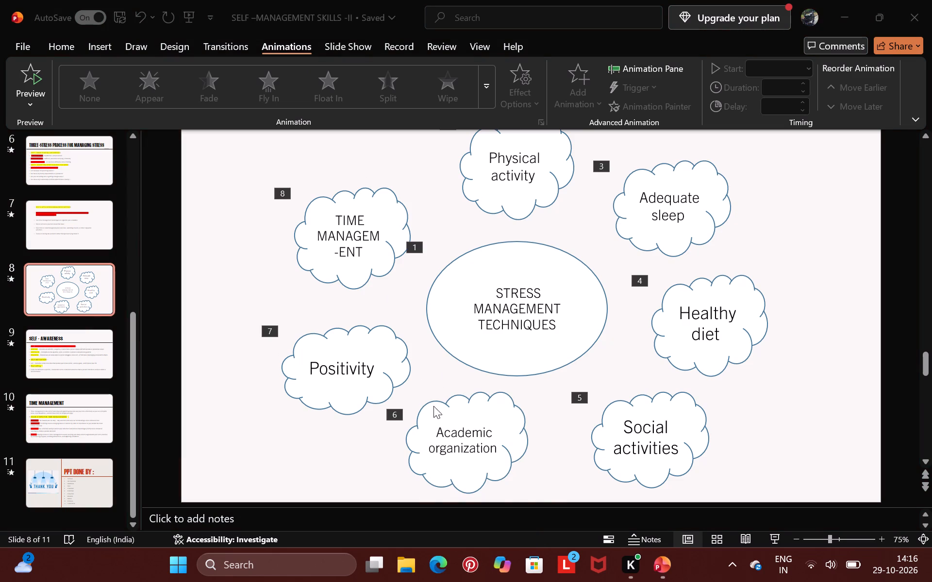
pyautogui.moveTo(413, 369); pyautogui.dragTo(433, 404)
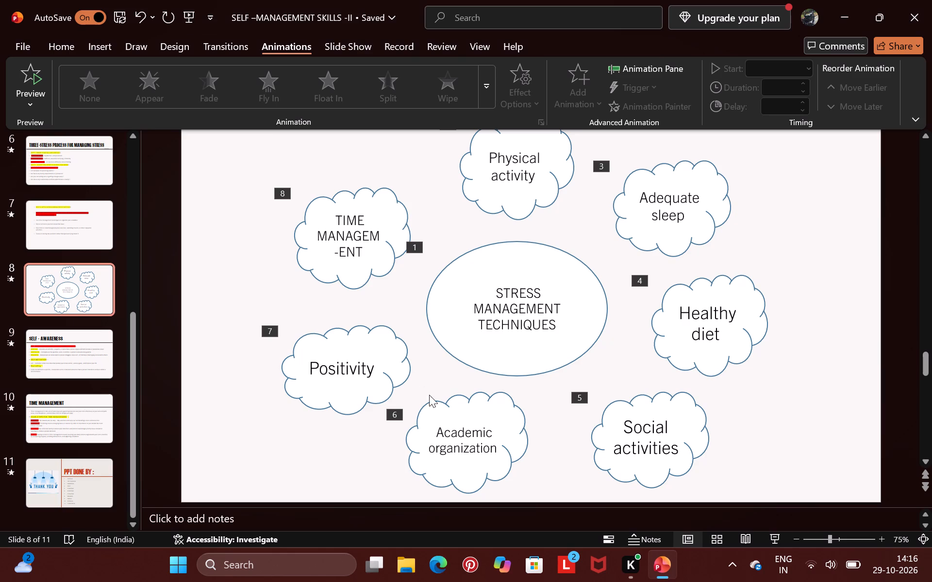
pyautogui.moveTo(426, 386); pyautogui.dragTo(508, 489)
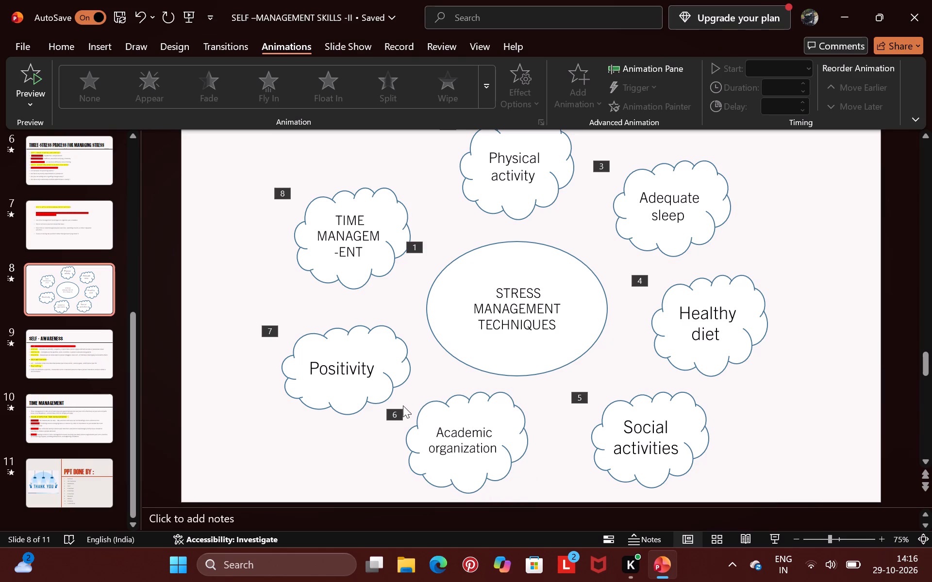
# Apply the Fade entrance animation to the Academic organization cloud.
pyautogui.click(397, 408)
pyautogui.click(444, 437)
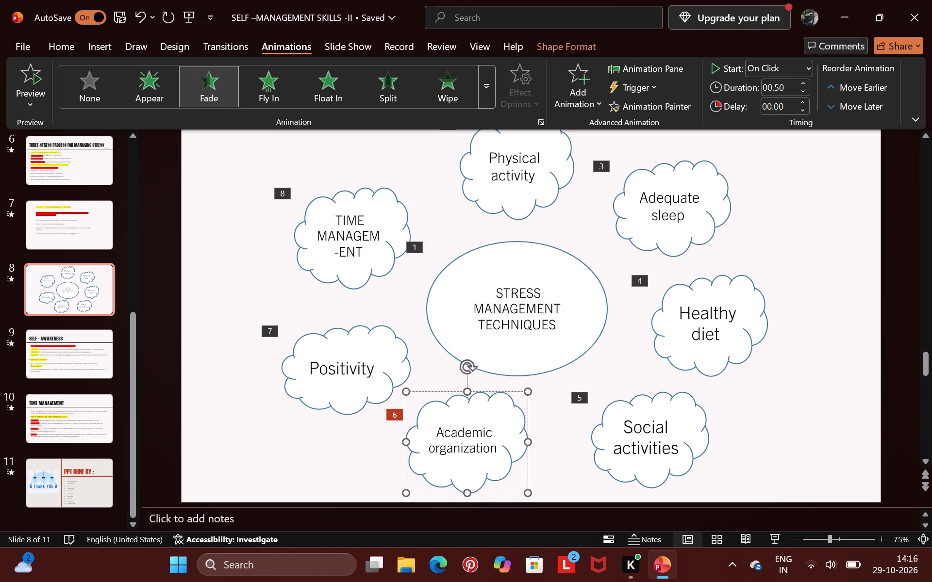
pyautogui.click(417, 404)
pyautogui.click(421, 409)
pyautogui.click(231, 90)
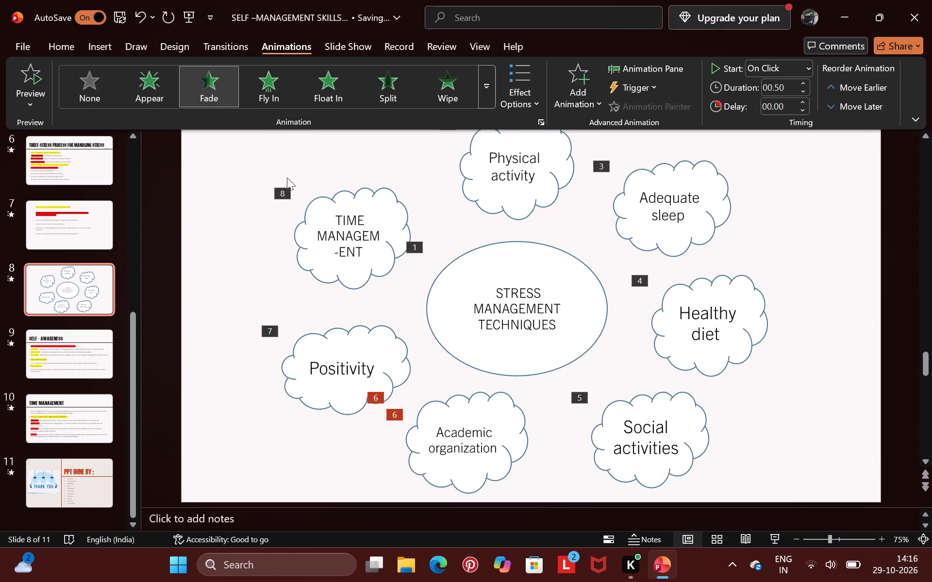
# Remove both Fade animations from the Academic organization cloud by setting them to None.
pyautogui.click(347, 427)
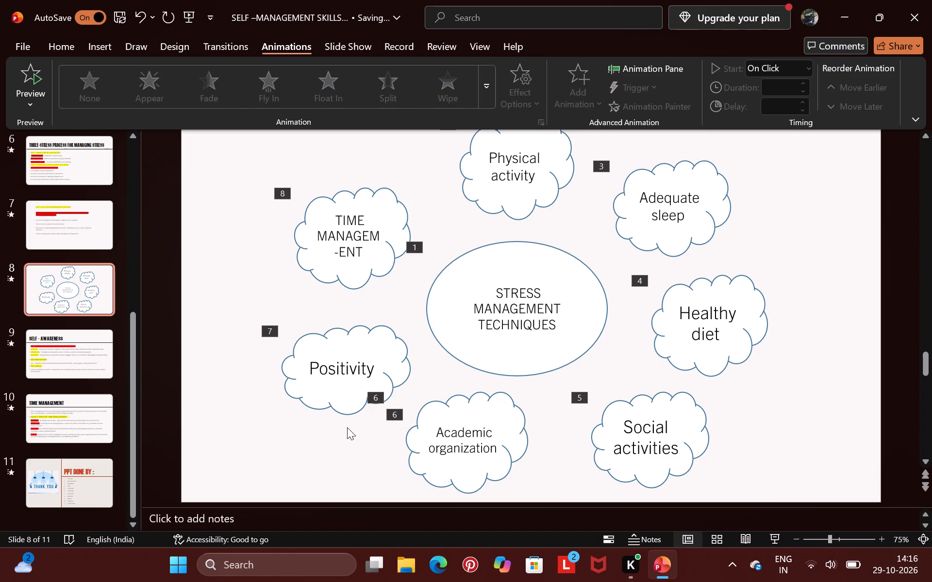
pyautogui.click(376, 397)
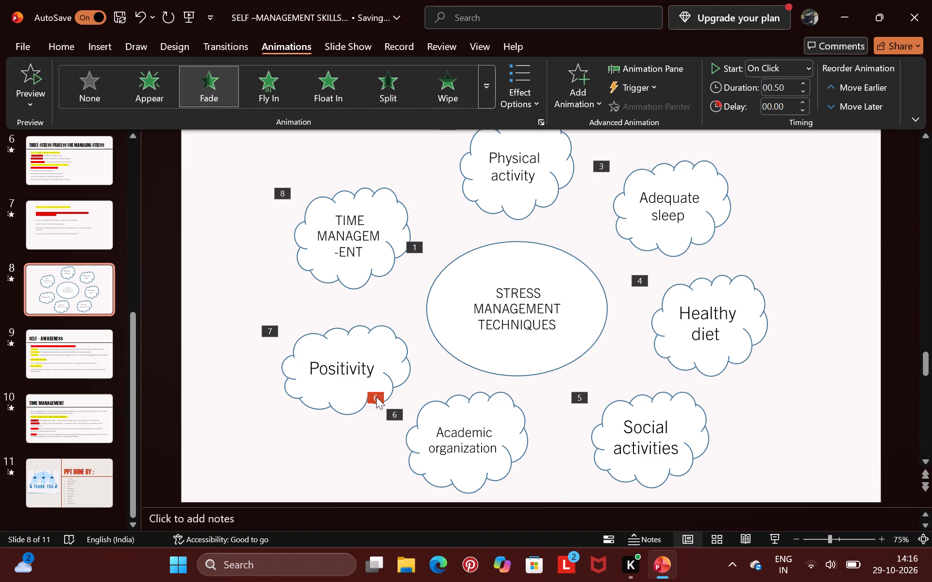
pyautogui.click(391, 409)
pyautogui.click(75, 84)
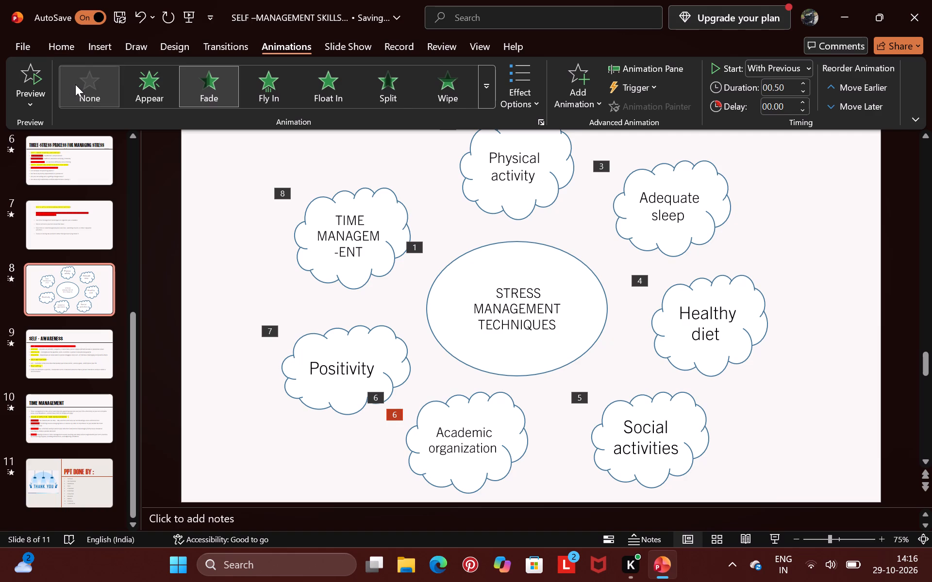
pyautogui.click(375, 400)
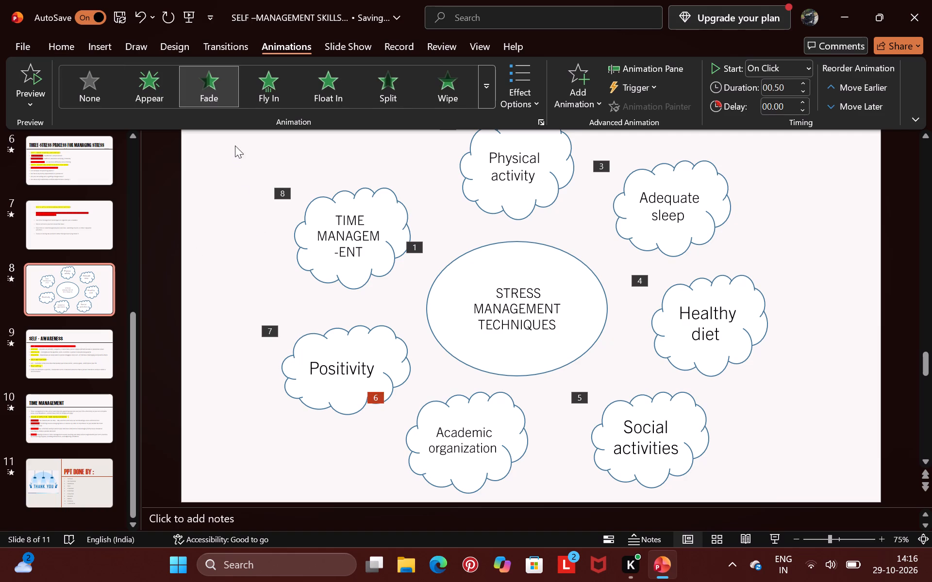
pyautogui.click(109, 77)
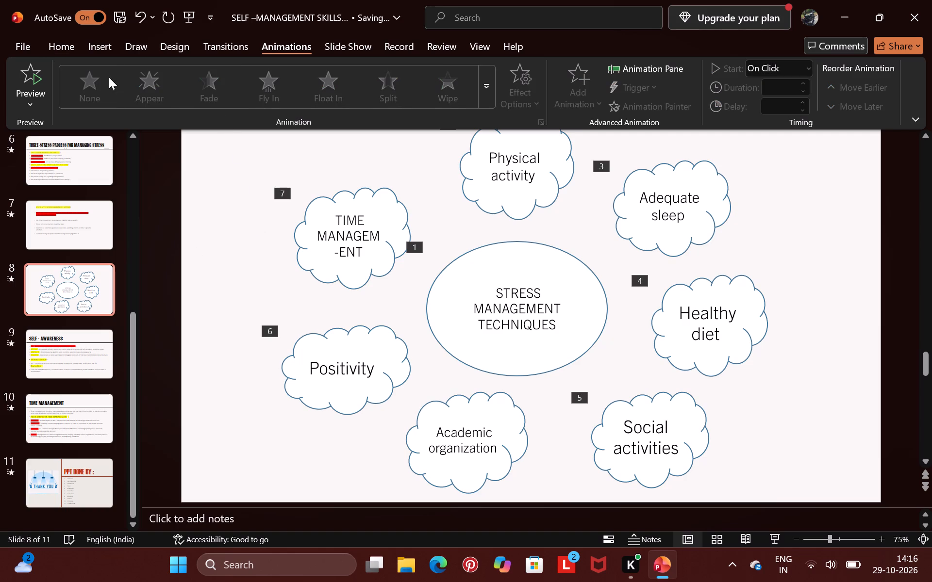
# Apply the Fly In entrance animation to the Academic organization cloud and its text.
pyautogui.click(438, 408)
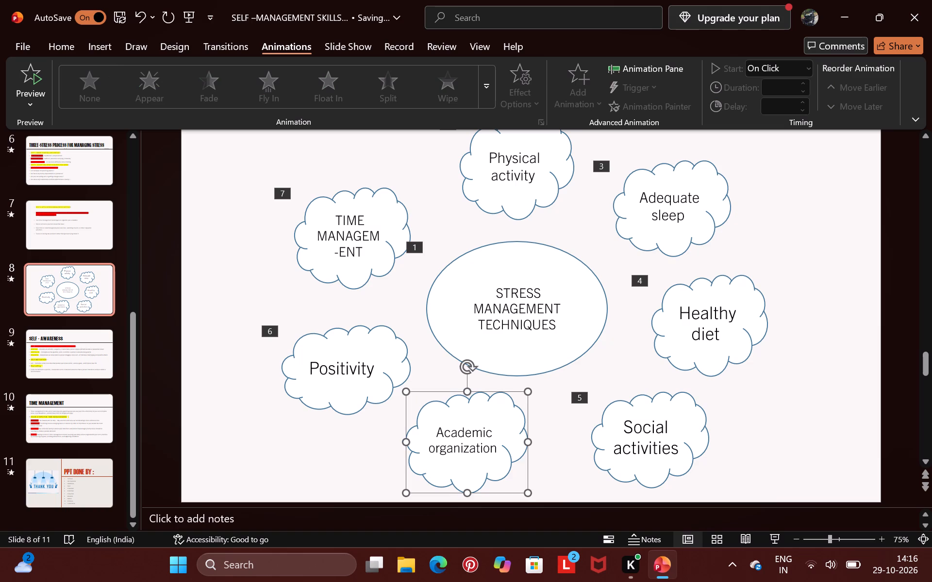
pyautogui.click(438, 408)
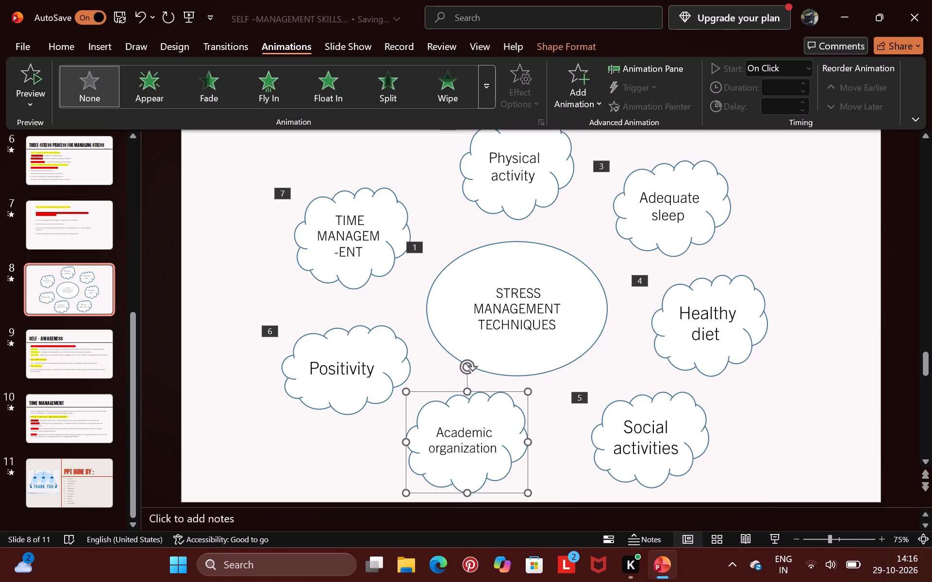
pyautogui.click(419, 406)
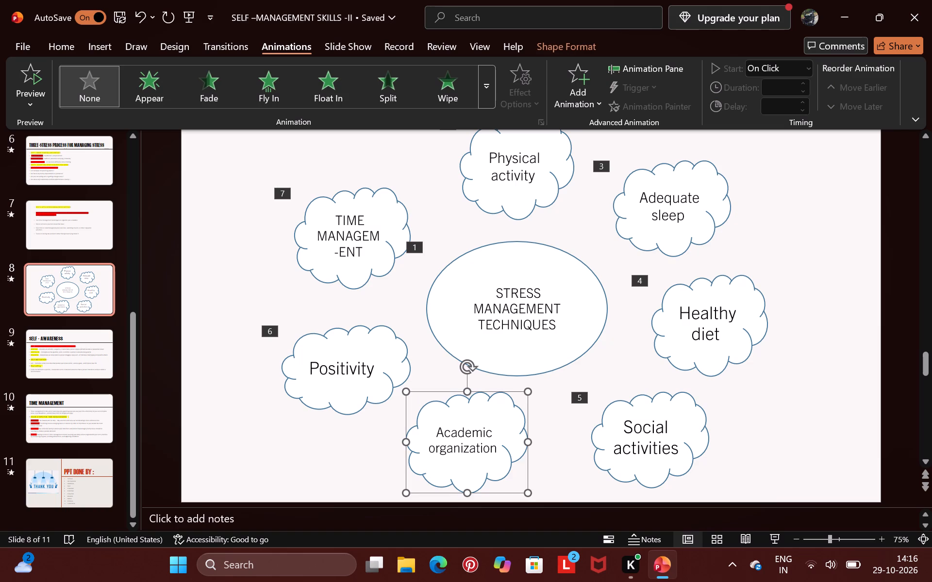
pyautogui.click(305, 363)
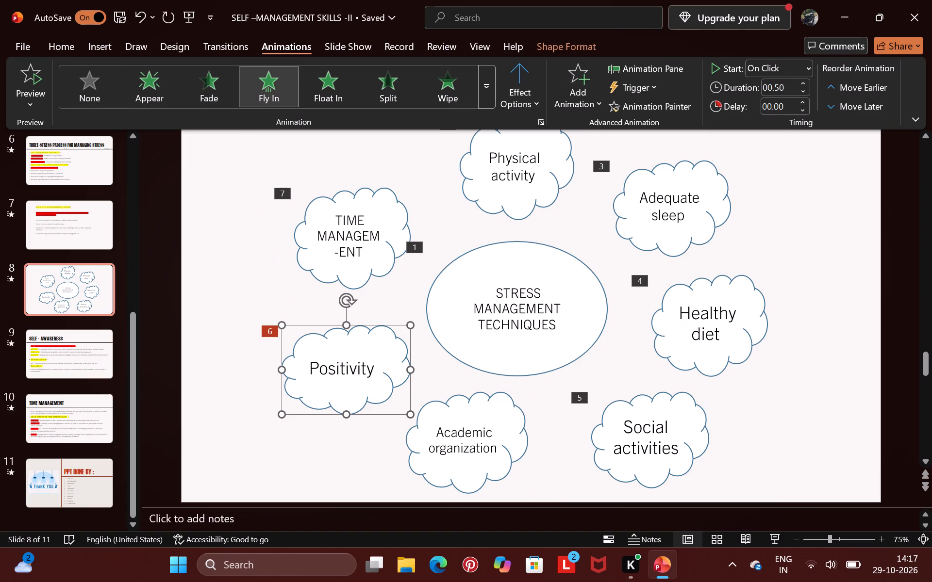
pyautogui.click(439, 406)
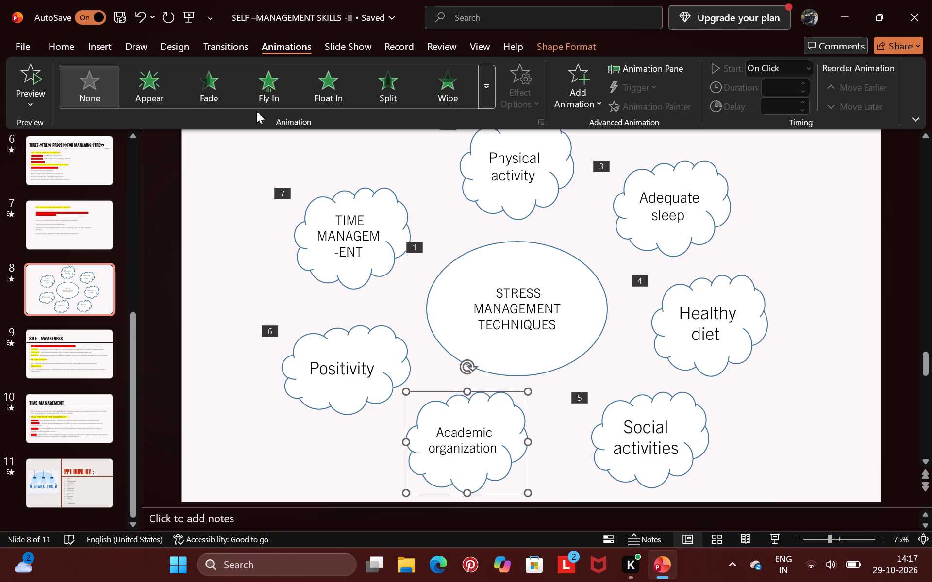
pyautogui.click(278, 96)
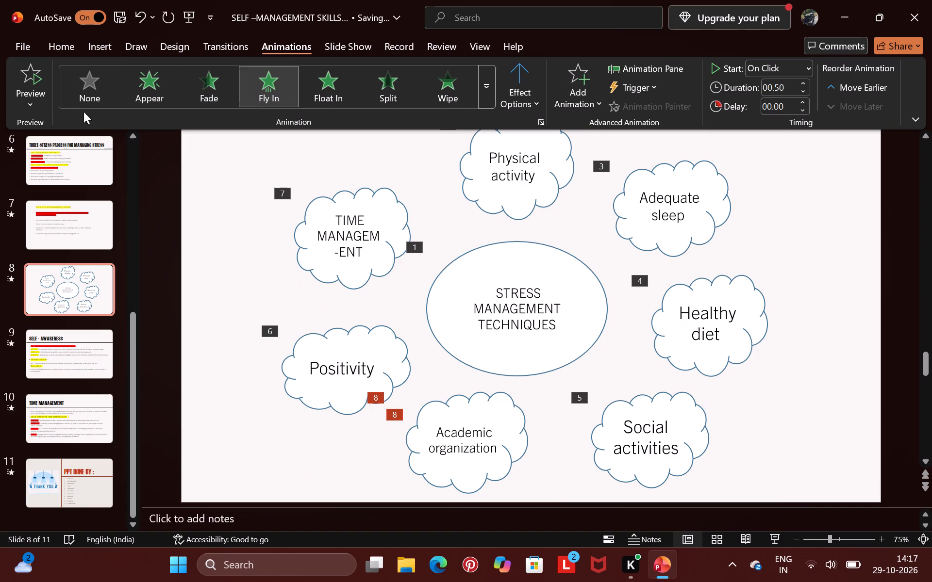
# Play the slide show from slide 8 and step through the cloud animations to check their order of appearance.
pyautogui.click(336, 47)
pyautogui.click(86, 81)
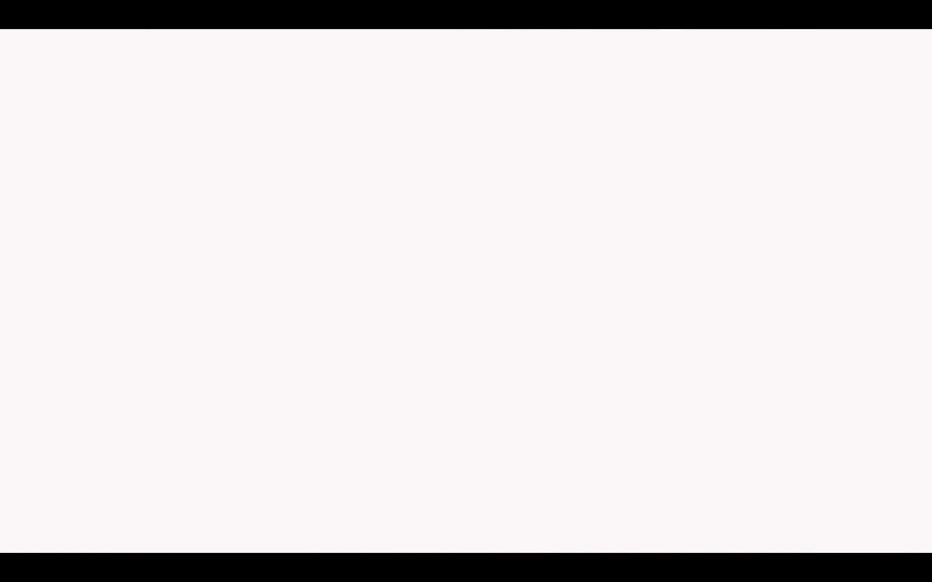
pyautogui.press('Right')
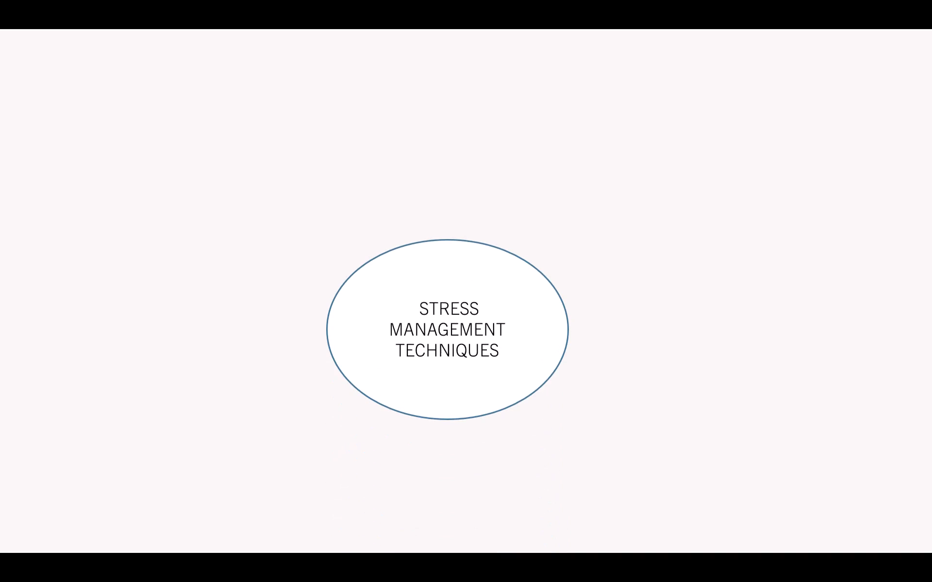
pyautogui.press('Right')
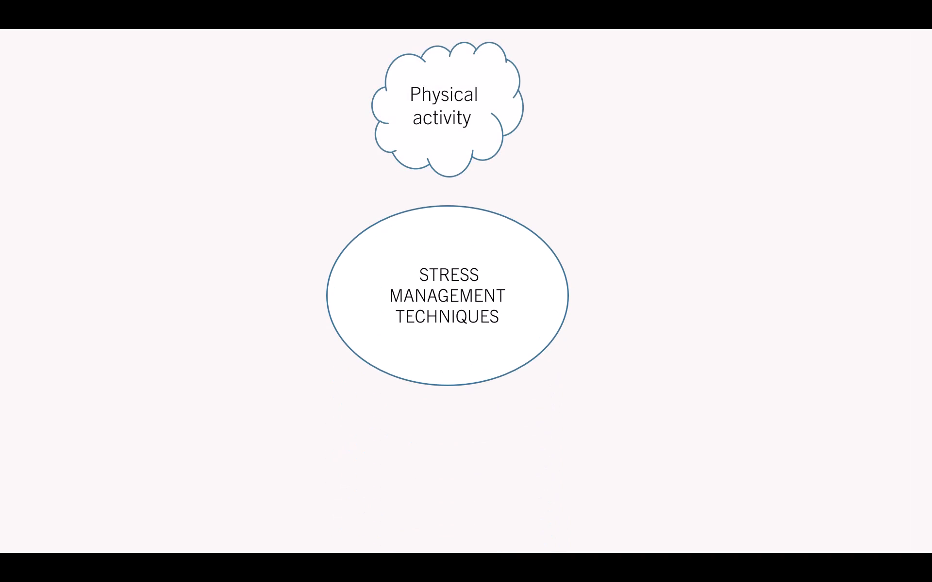
pyautogui.press('Left')
pyautogui.press('Left')
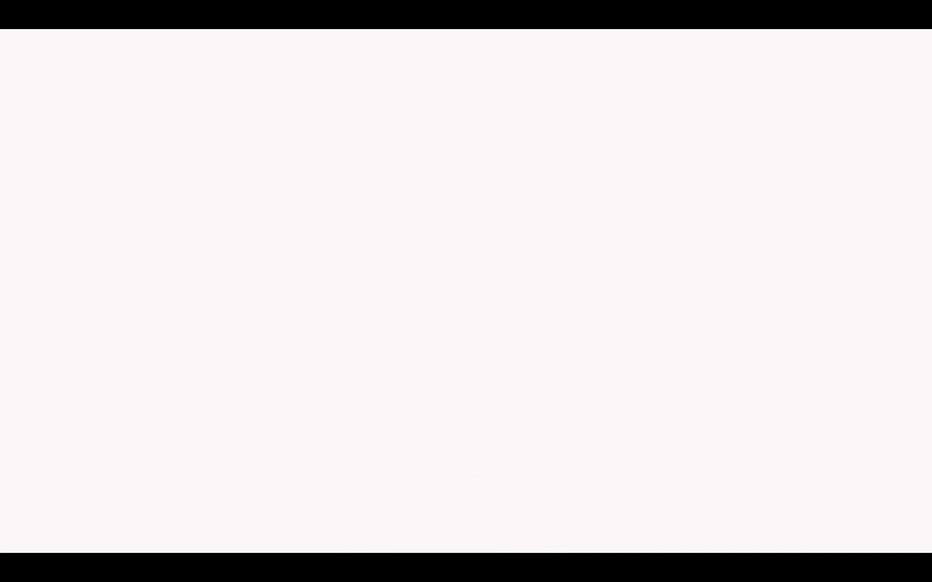
pyautogui.press('Right')
pyautogui.press('Right')
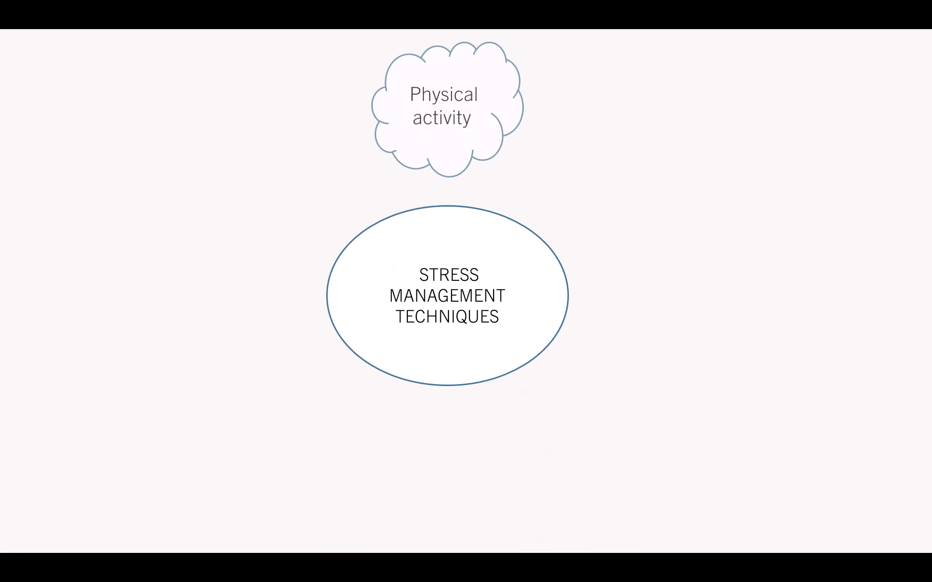
pyautogui.press('Right')
pyautogui.press('Right')
pyautogui.press('Right')
pyautogui.press('Right')
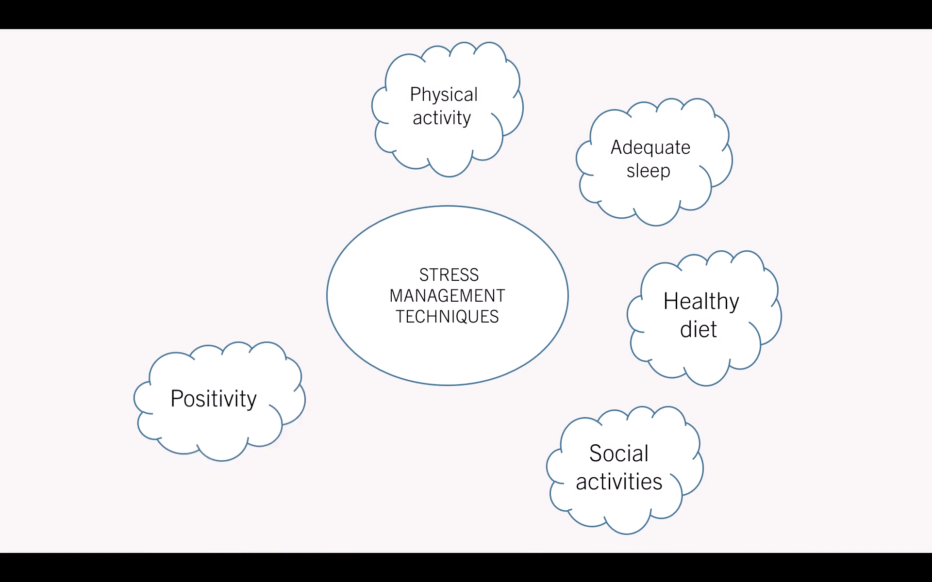
pyautogui.press('Right')
pyautogui.press('Right')
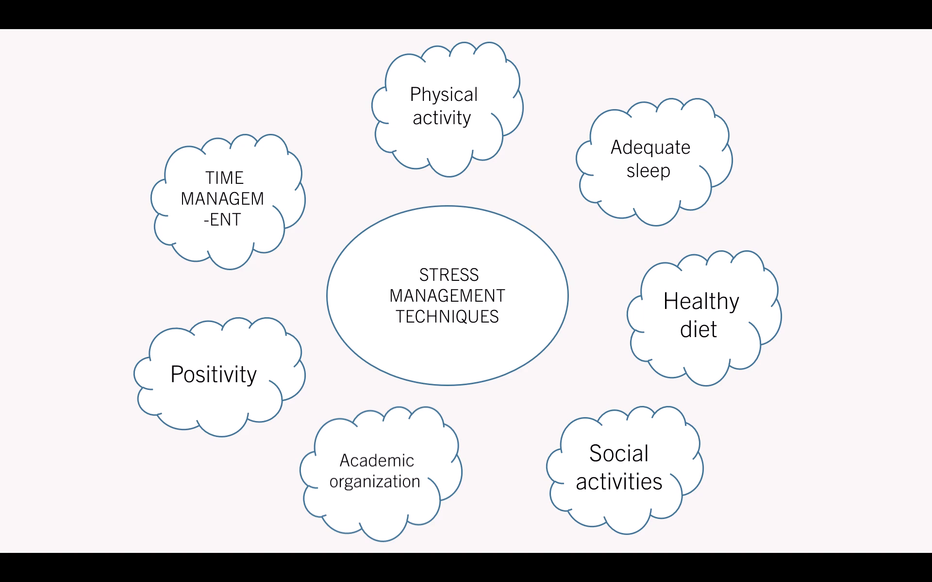
pyautogui.press('Tab')
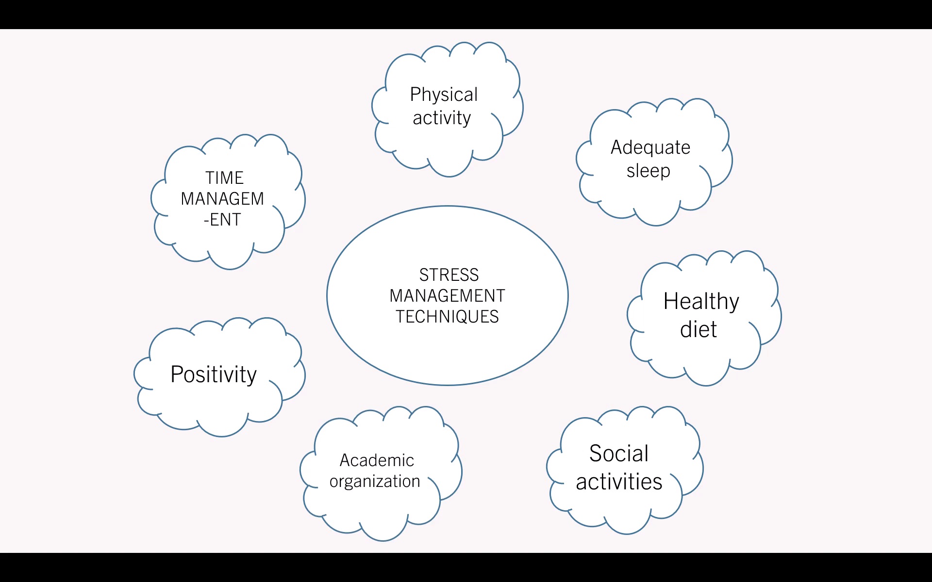
pyautogui.press('Escape')
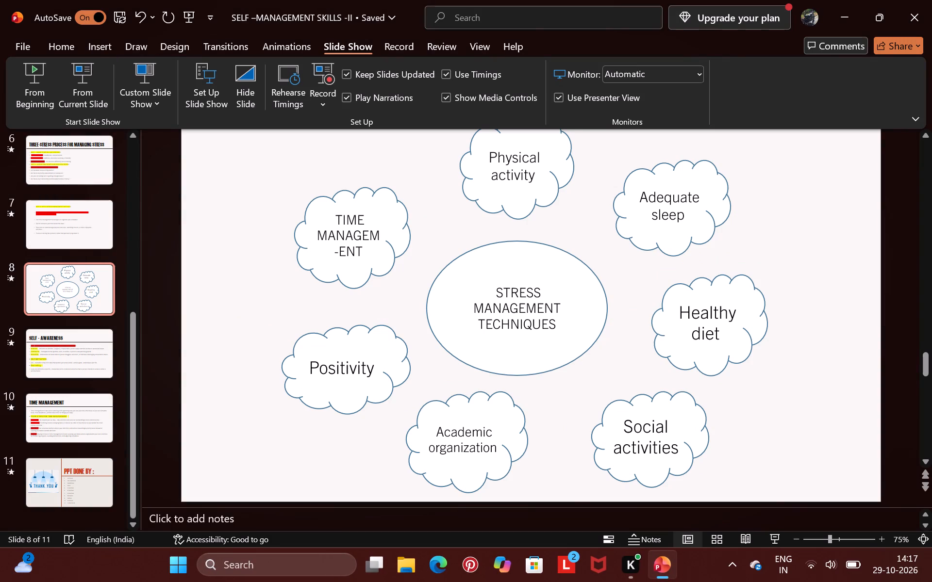
# Remove the animations from the Positivity, Time Management and Academic organization clouds on slide 8 by setting them to None.
pyautogui.click(481, 156)
pyautogui.click(290, 47)
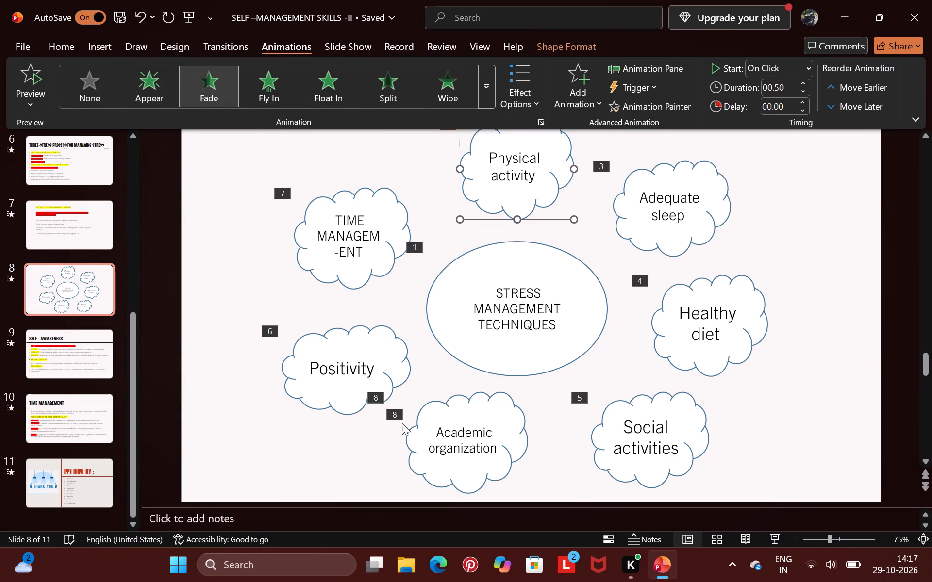
pyautogui.click(265, 327)
pyautogui.click(91, 81)
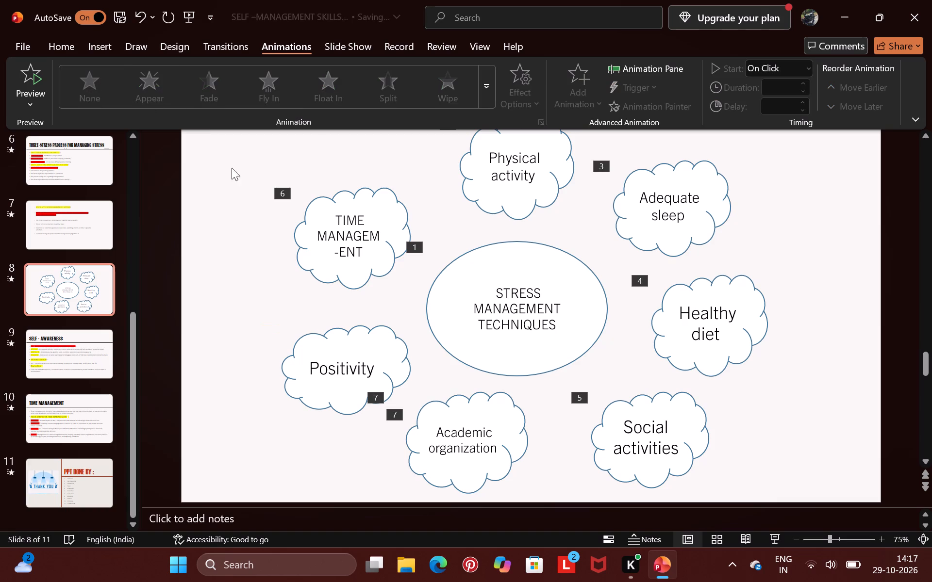
pyautogui.click(292, 198)
pyautogui.click(74, 73)
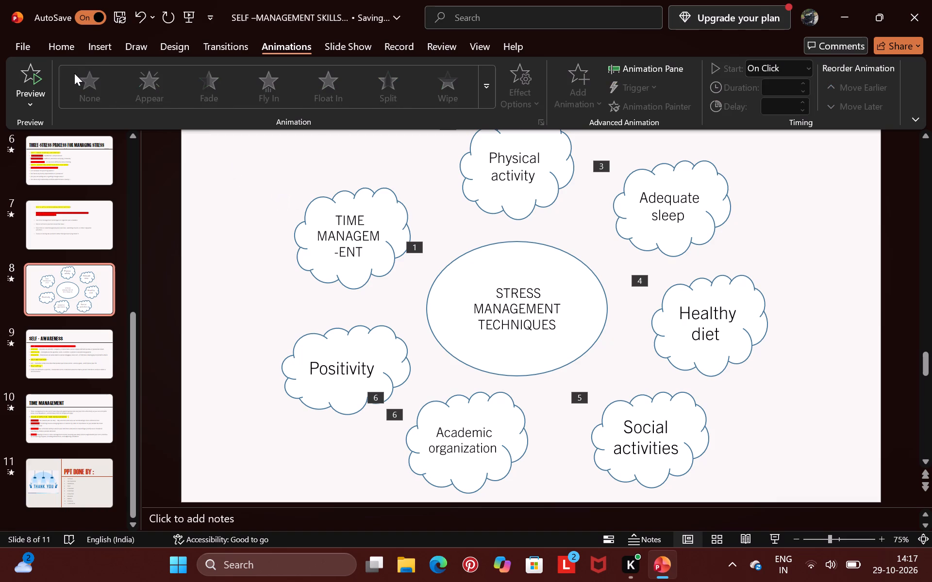
pyautogui.click(376, 393)
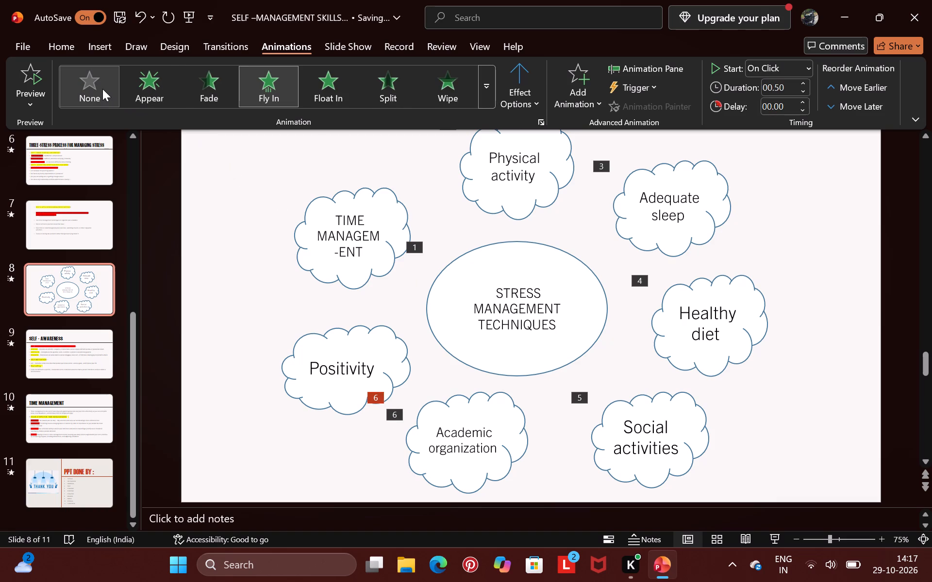
pyautogui.click(102, 89)
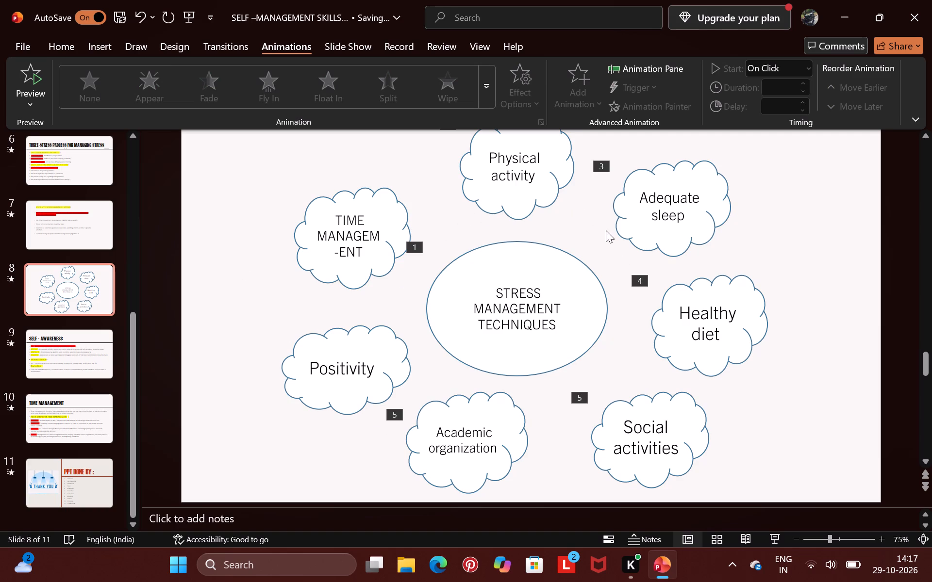
pyautogui.click(390, 413)
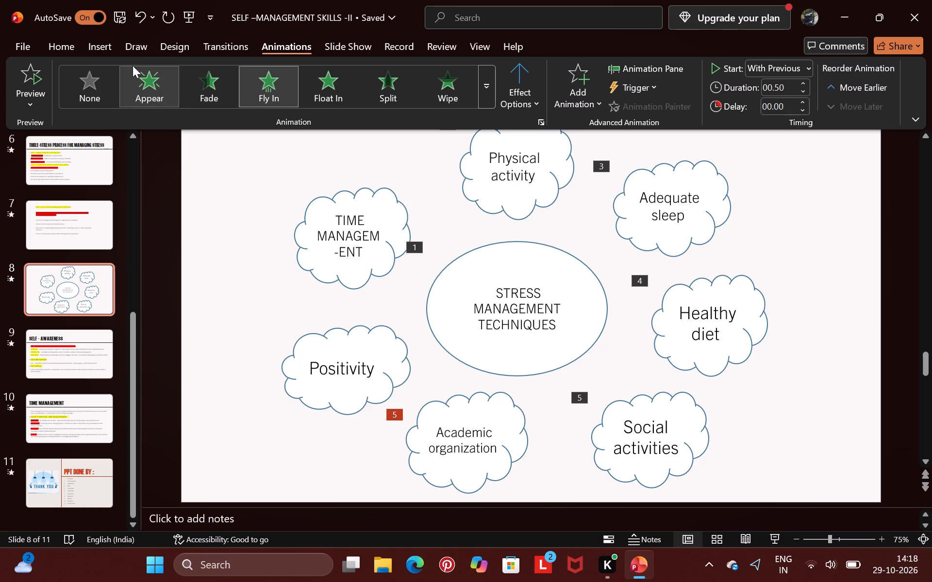
pyautogui.click(94, 76)
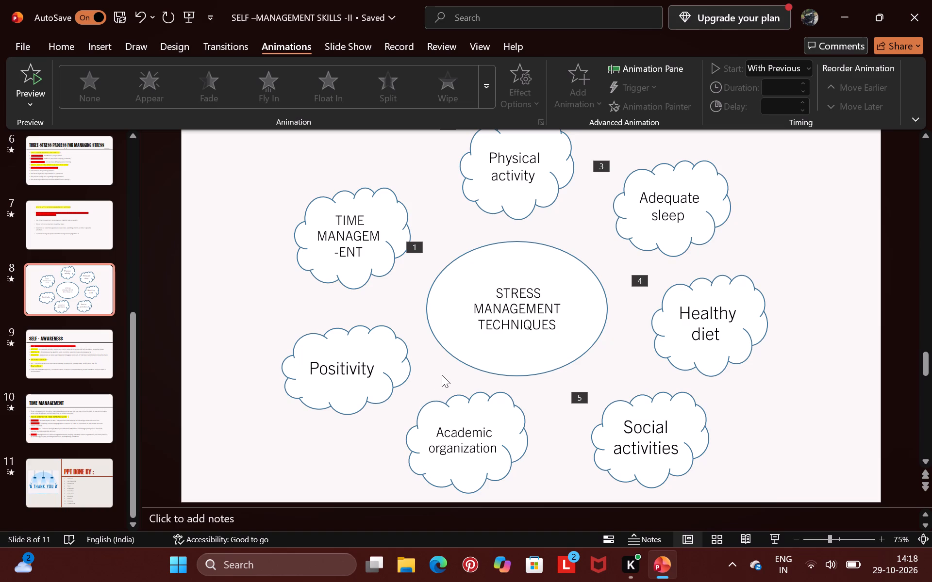
# Apply the Fly In animation to the Academic organization, Positivity and Time Management clouds, in that order.
pyautogui.click(431, 409)
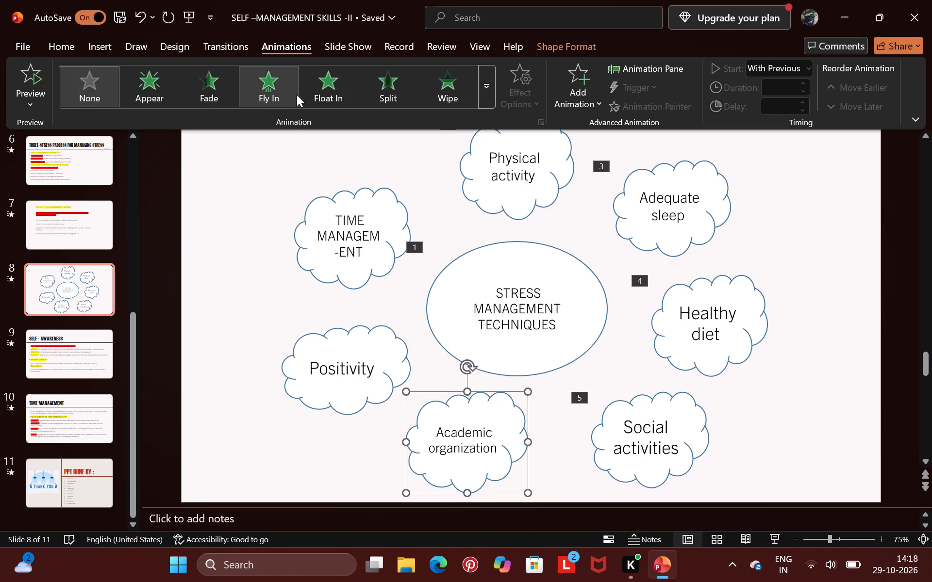
pyautogui.click(291, 90)
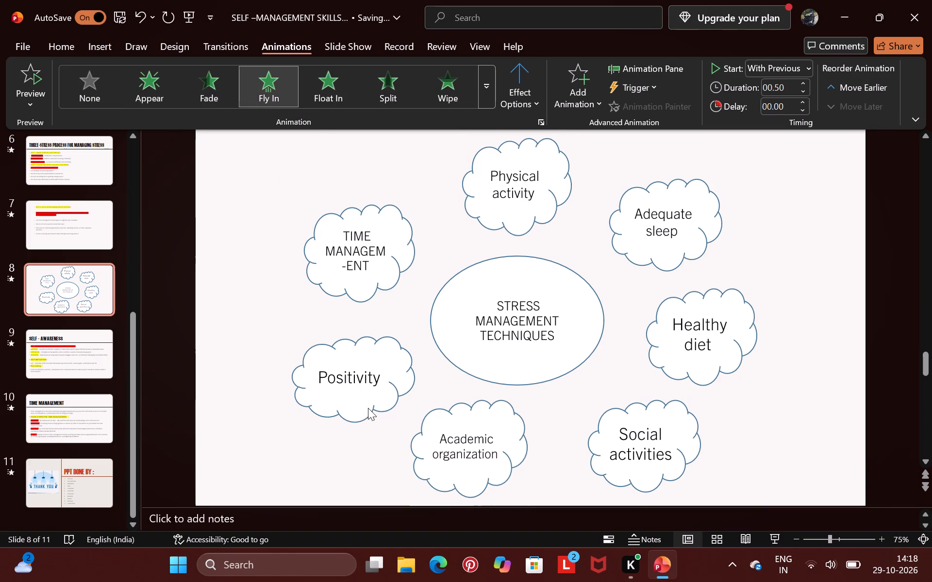
pyautogui.click(370, 344)
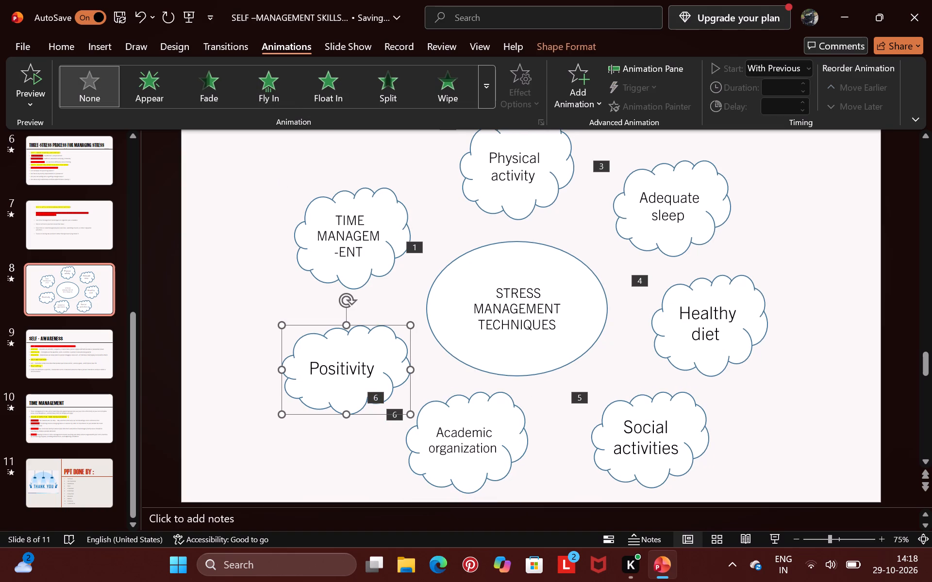
pyautogui.click(278, 92)
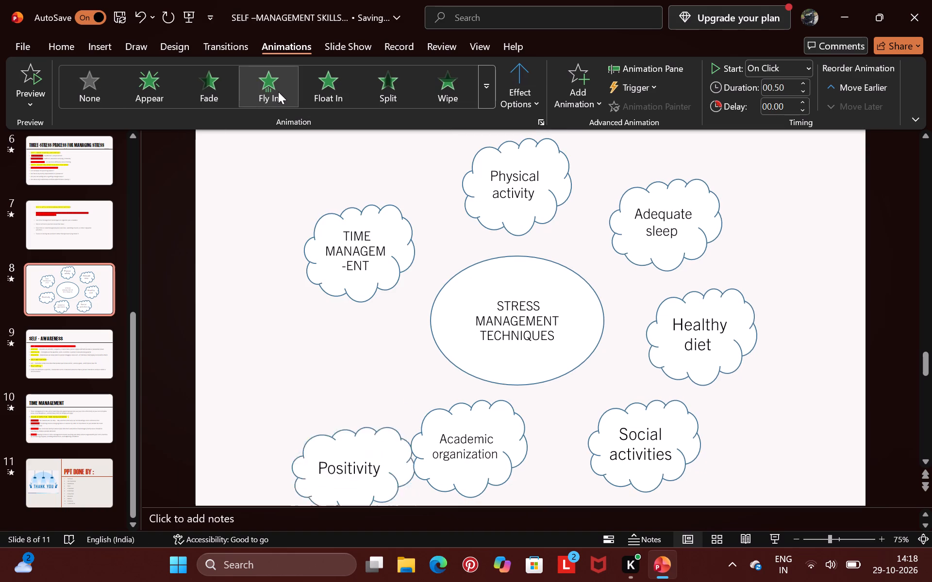
pyautogui.click(388, 224)
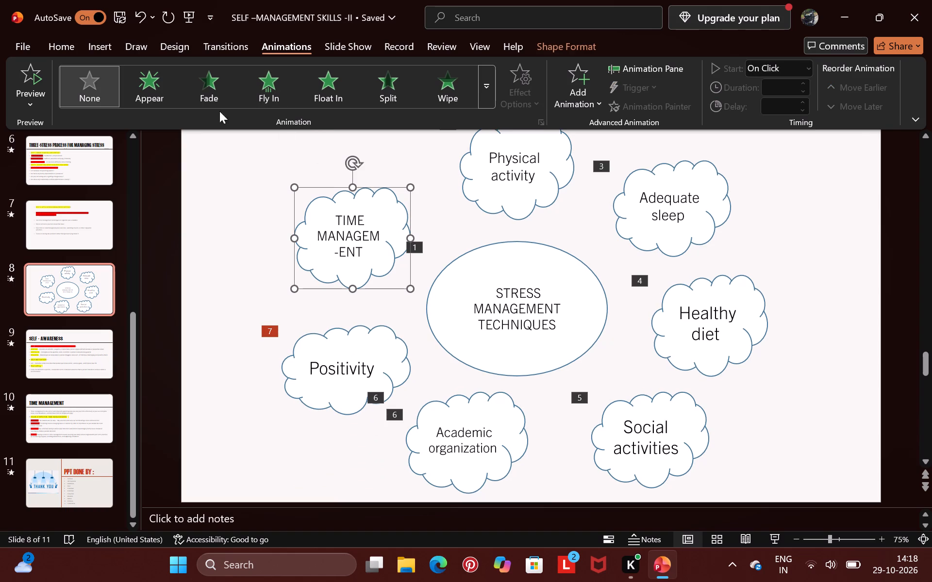
pyautogui.click(249, 84)
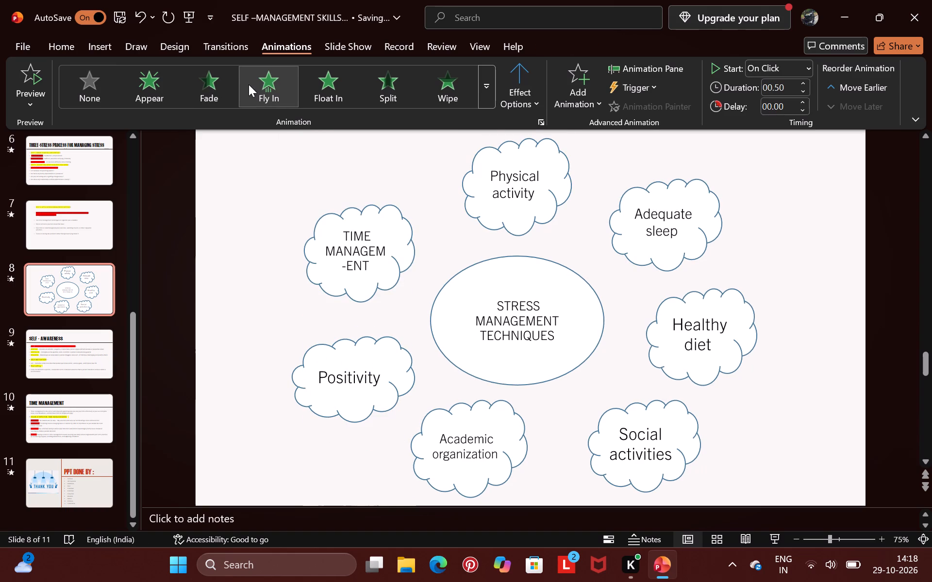
# Replay the slide show from slide 8 to check the order in which all the clouds appear.
pyautogui.click(341, 47)
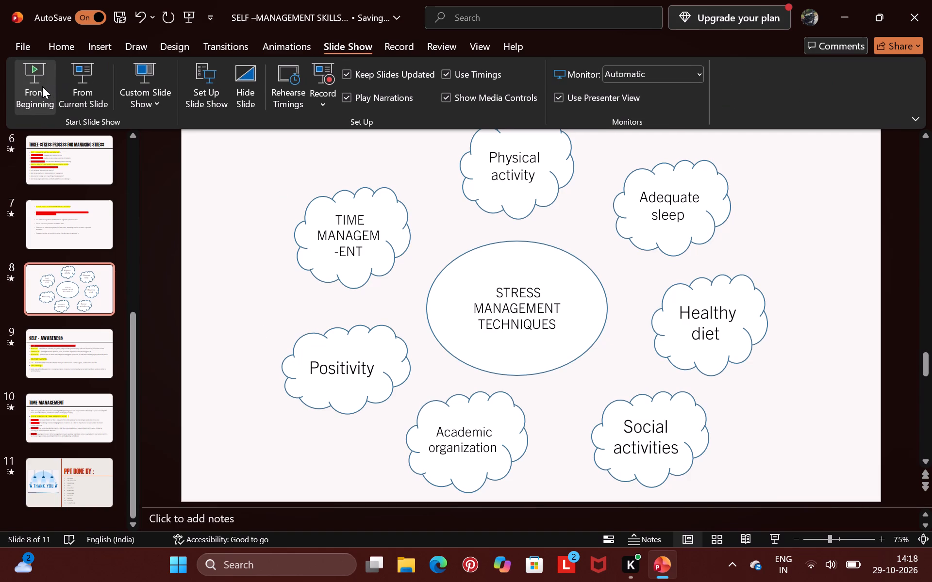
pyautogui.click(85, 75)
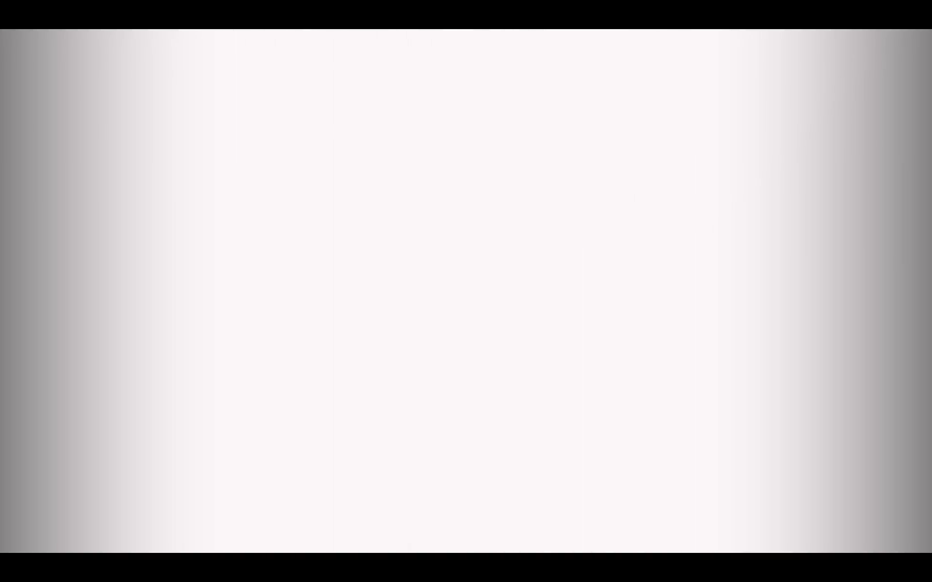
pyautogui.press('Right')
pyautogui.press('Right')
pyautogui.press('Right')
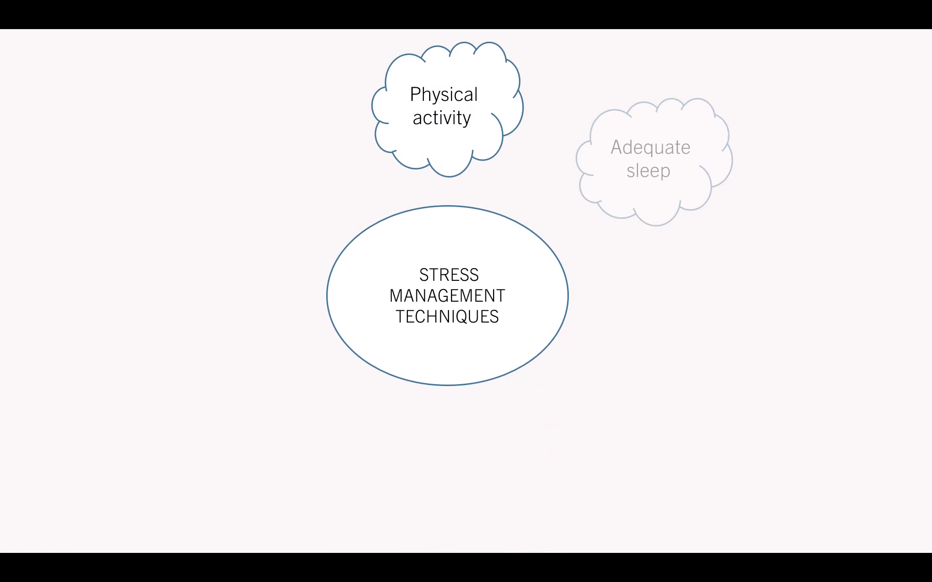
pyautogui.press('Right')
pyautogui.press('Right')
pyautogui.press('Right')
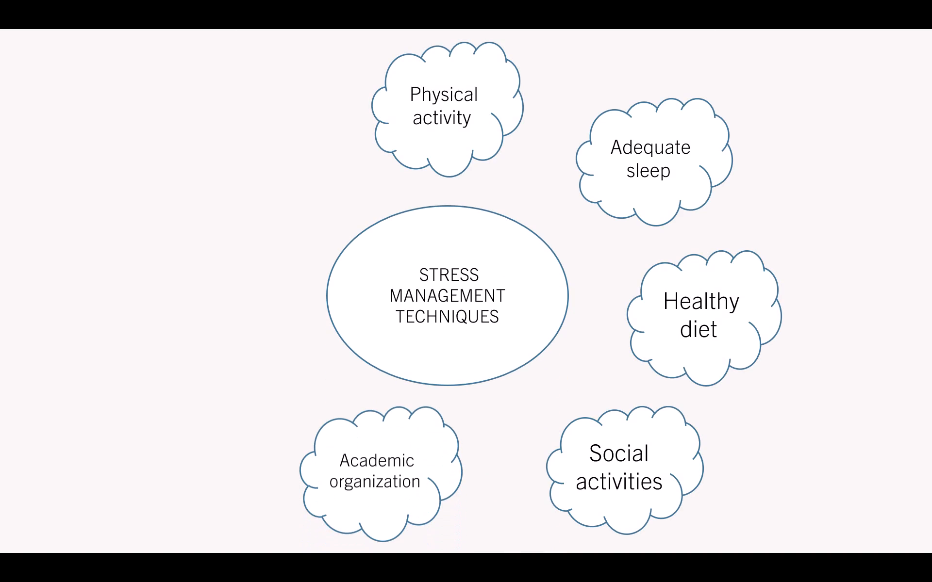
pyautogui.press('Right')
pyautogui.press('Right')
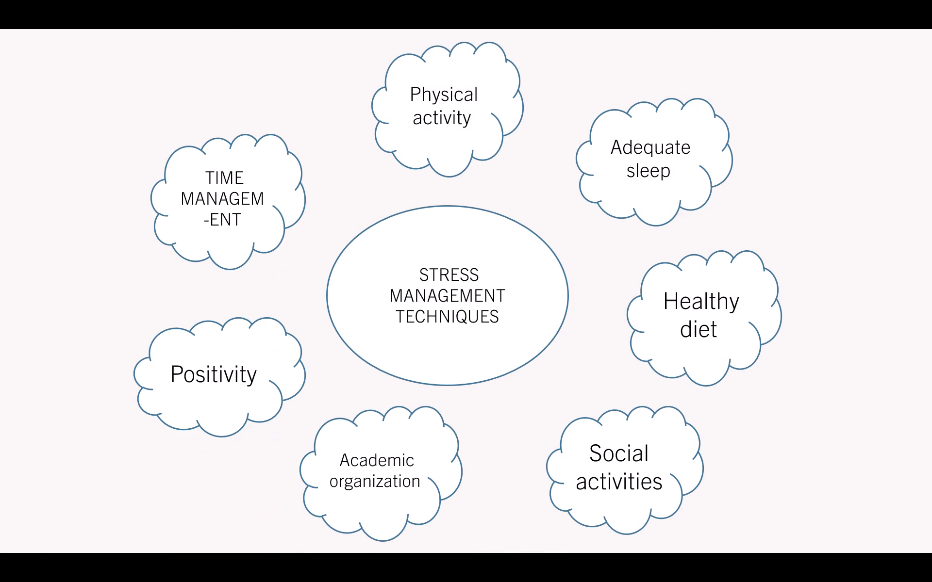
pyautogui.press('Escape')
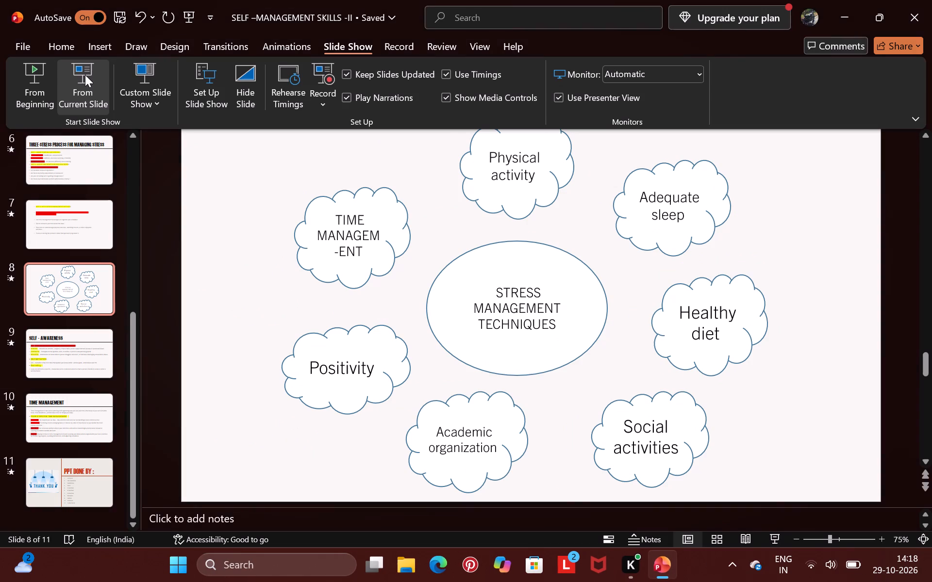
# Play the closing Thank You slide 11 in the slide show through to its end and exit the show.
pyautogui.scroll(3, 222, 226)
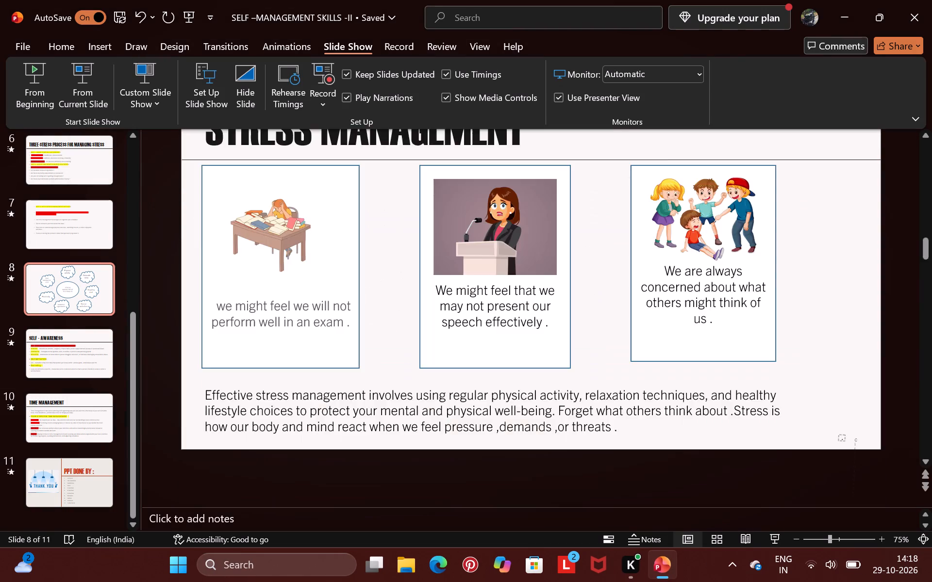
pyautogui.scroll(-3, 222, 226)
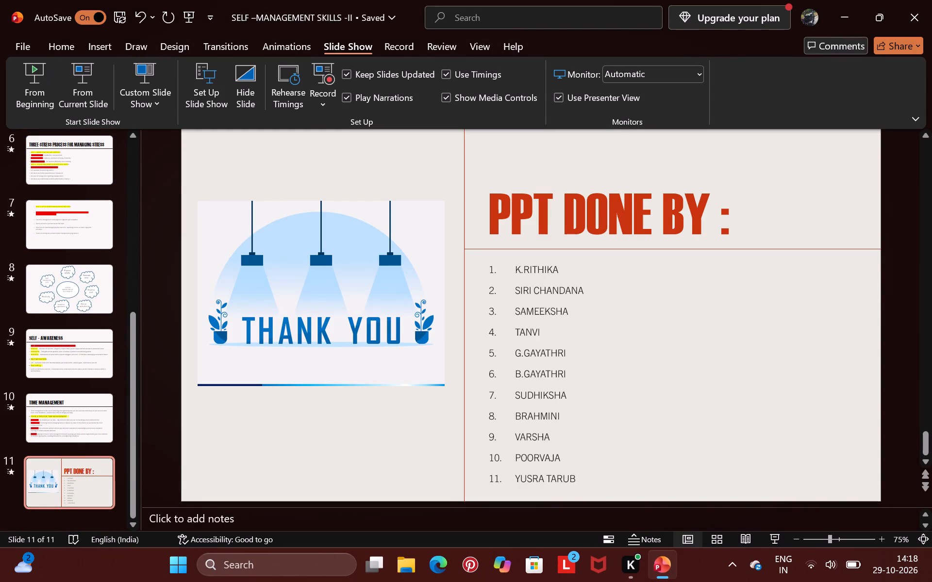
pyautogui.scroll(2, 228, 281)
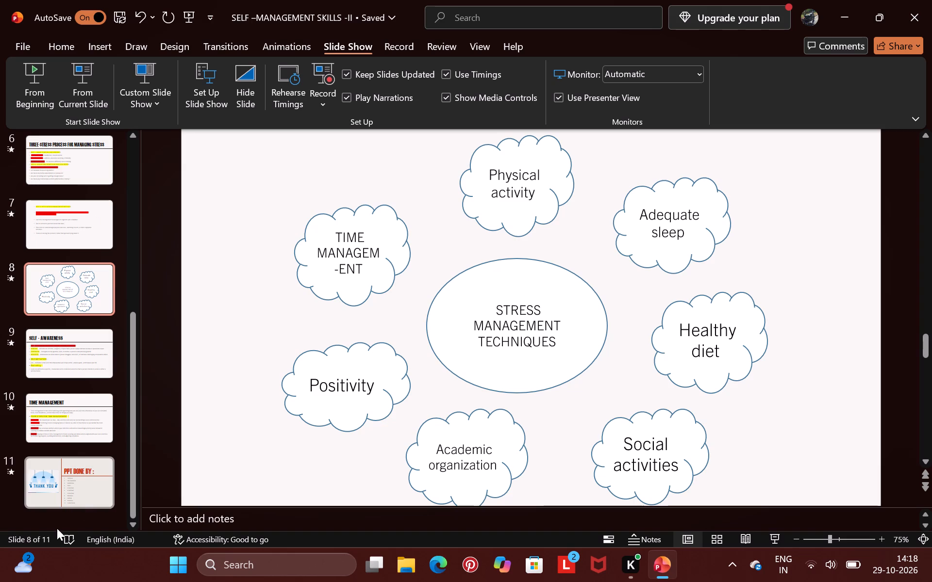
pyautogui.click(61, 506)
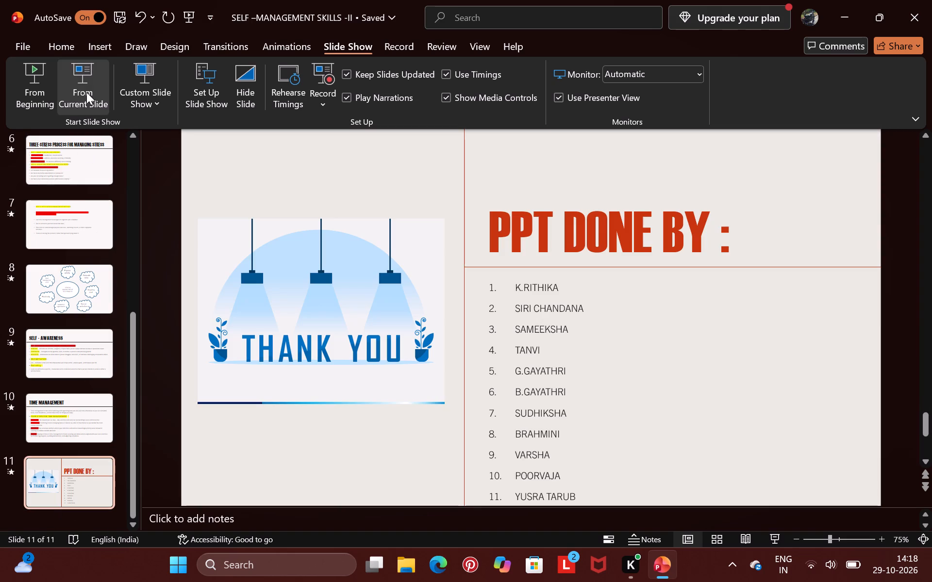
pyautogui.click(86, 92)
pyautogui.press('Right')
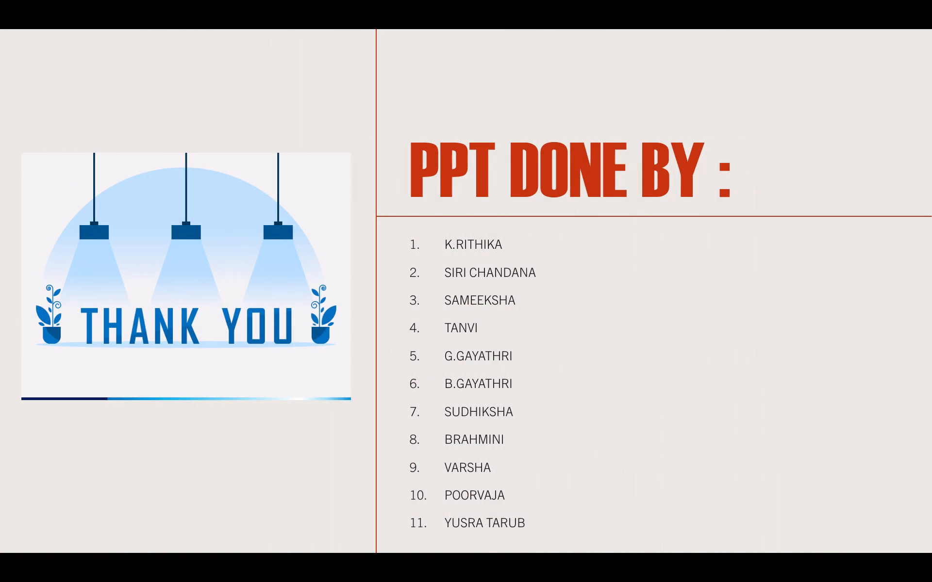
pyautogui.press('Right')
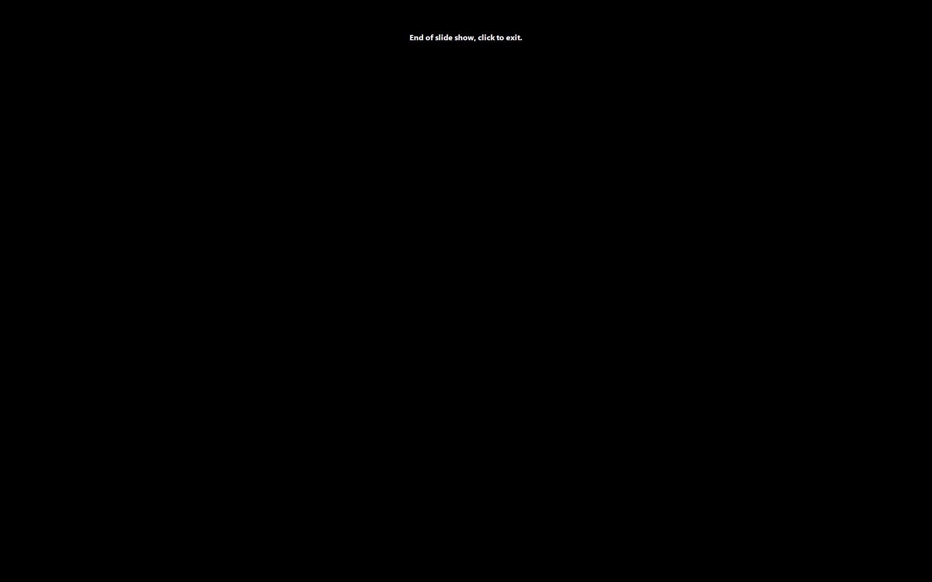
pyautogui.click(86, 92)
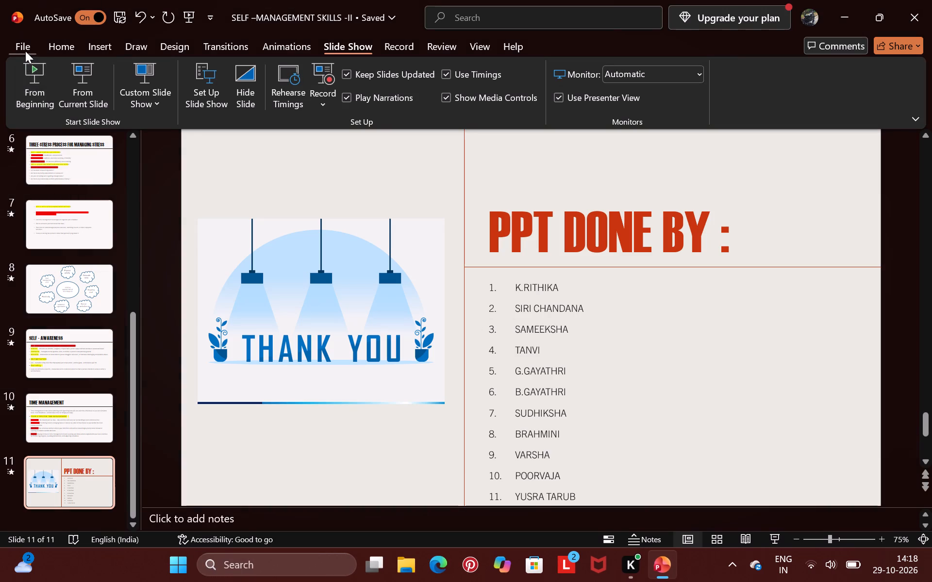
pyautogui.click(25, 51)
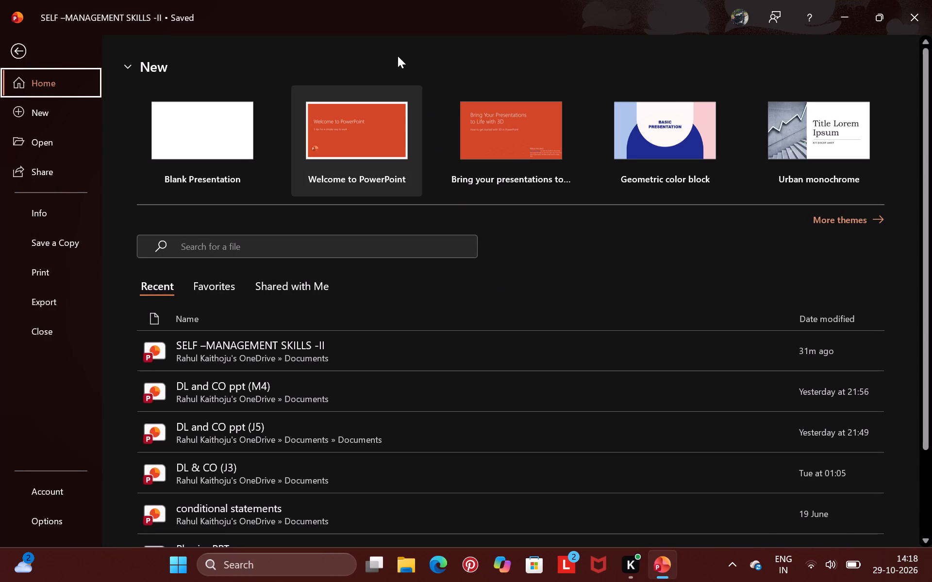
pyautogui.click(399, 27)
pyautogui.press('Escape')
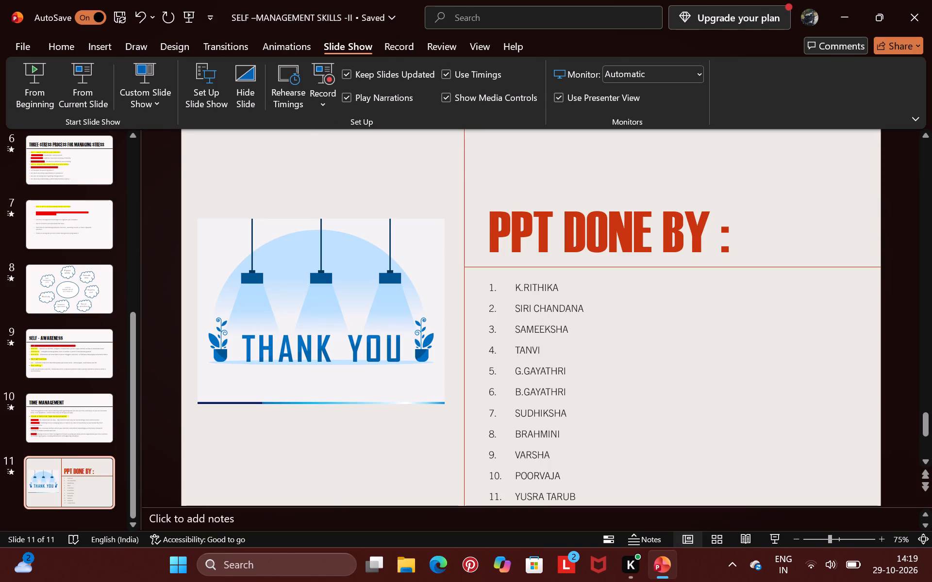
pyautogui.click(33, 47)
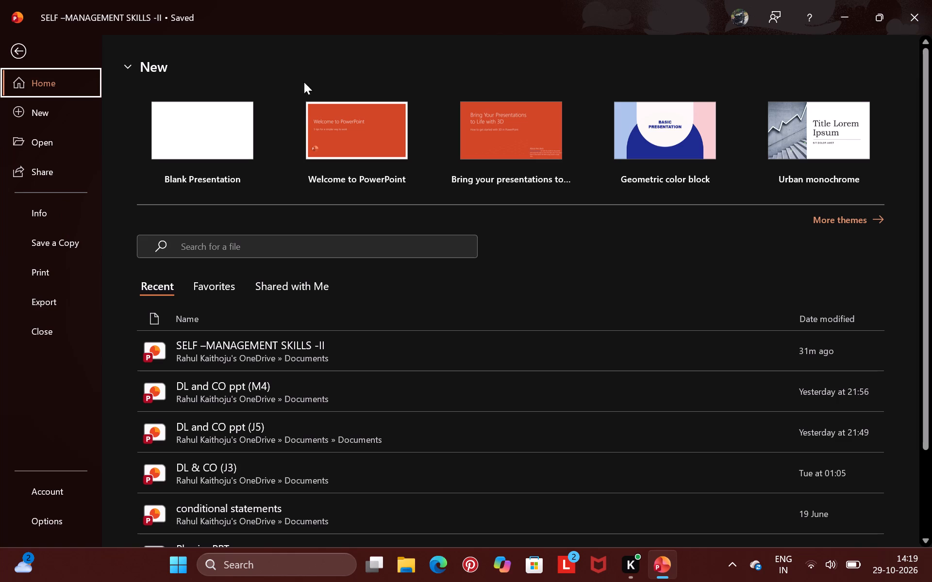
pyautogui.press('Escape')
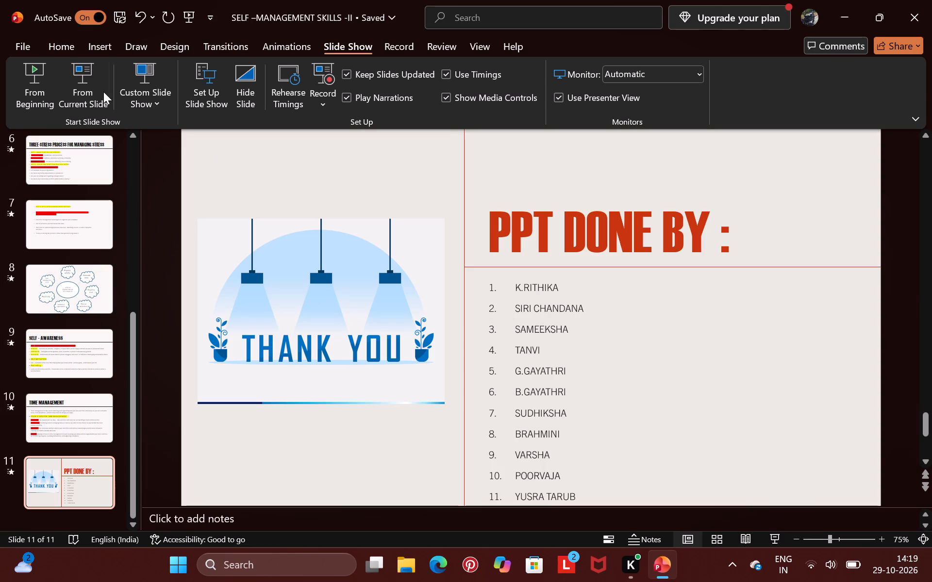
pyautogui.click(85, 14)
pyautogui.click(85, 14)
# Save the SELF –MANAGEMENT SKILLS -II presentation.
pyautogui.click(322, 432)
pyautogui.hotkey('ctrl', 's')
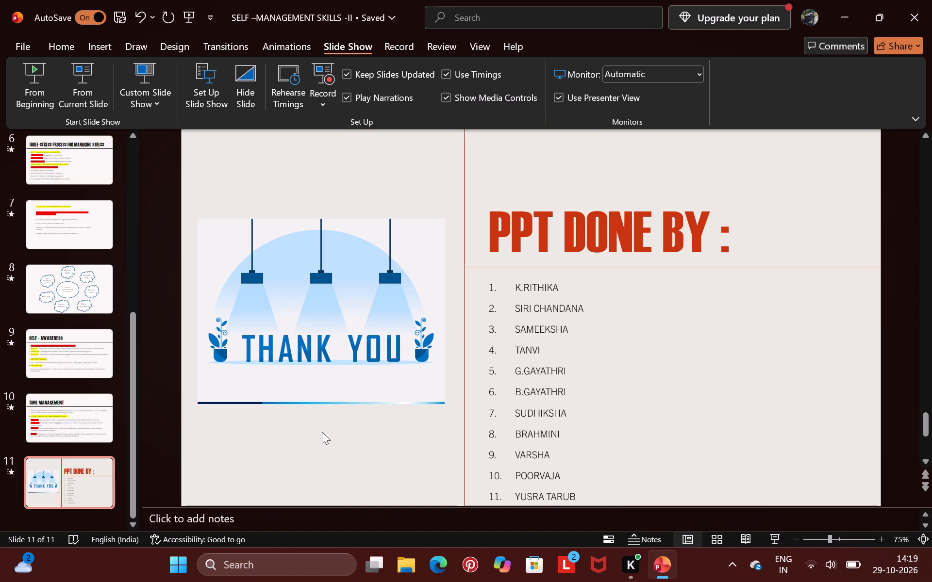
pyautogui.hotkey('ctrl', 's')
pyautogui.hotkey('ctrl', 's')
pyautogui.hotkey('ctrl', 's')
# Open the Save a Copy options for the SELF –MANAGEMENT SKILLS -II presentation.
pyautogui.click(17, 39)
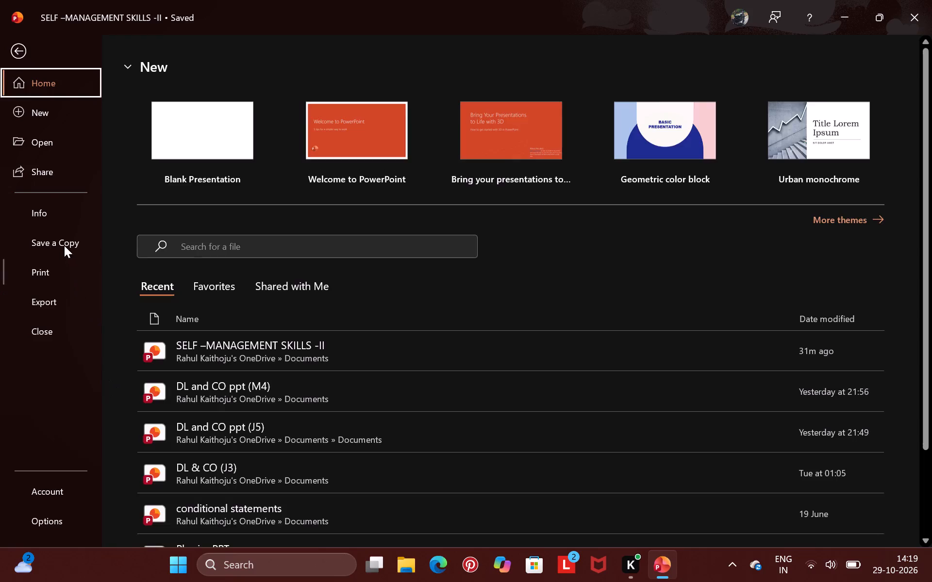
pyautogui.click(64, 245)
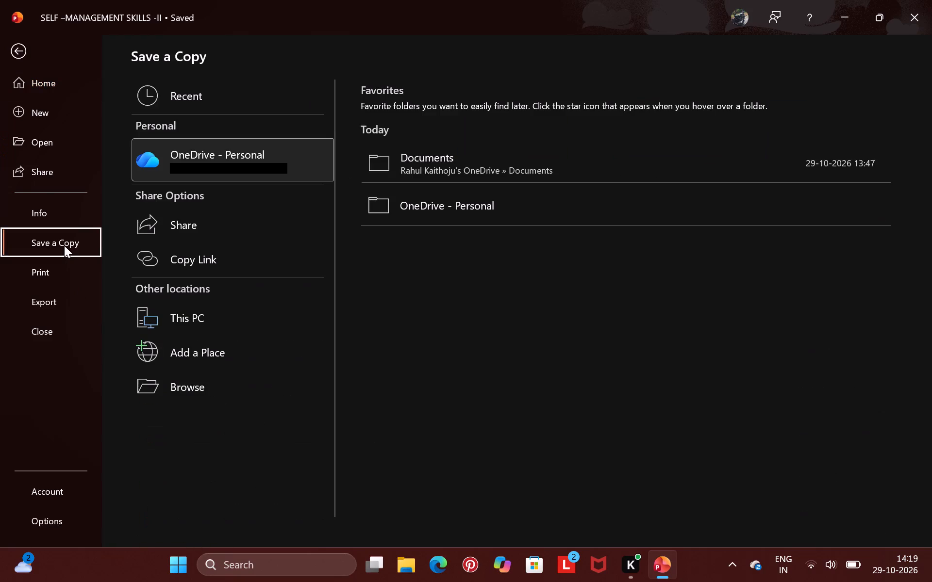